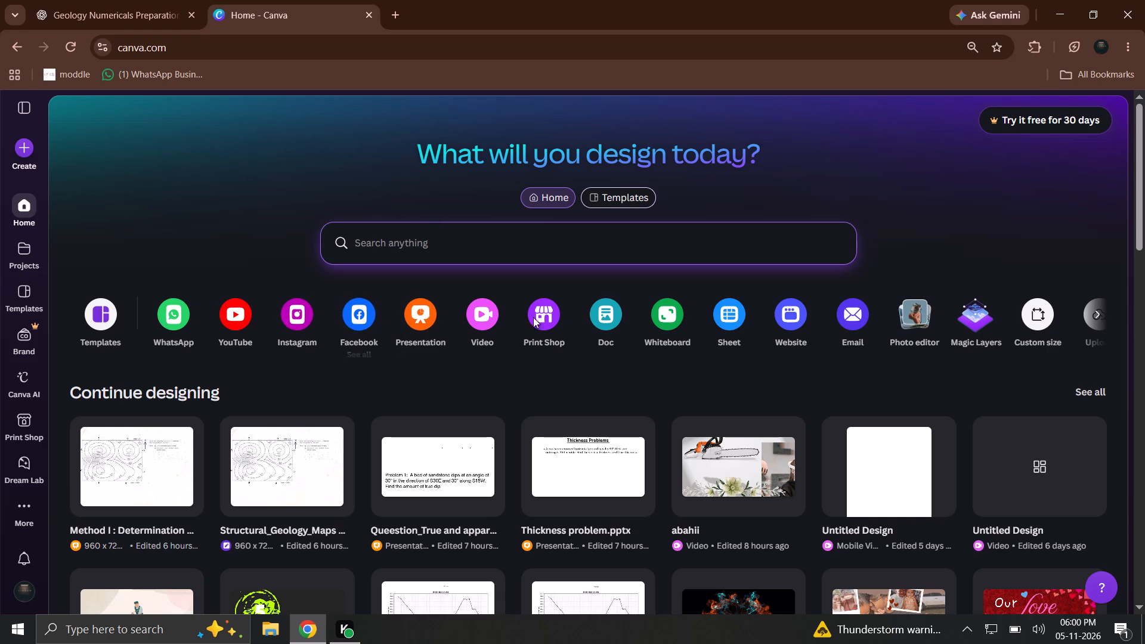
Open the recent video design named abahii for editing.
click(482, 333)
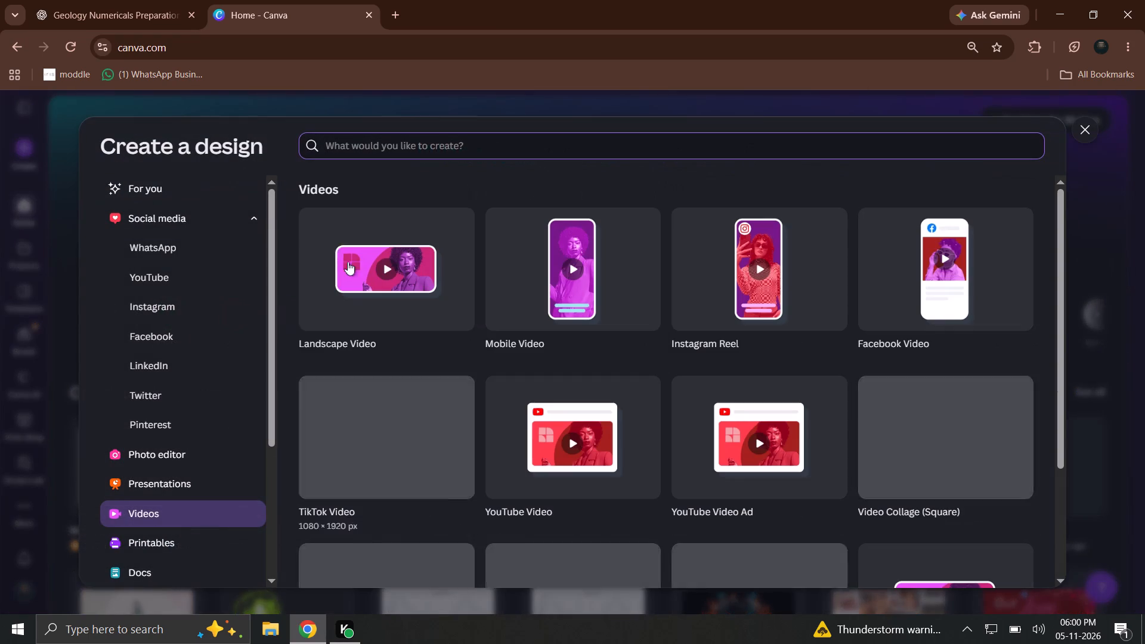
click(1074, 127)
click(725, 492)
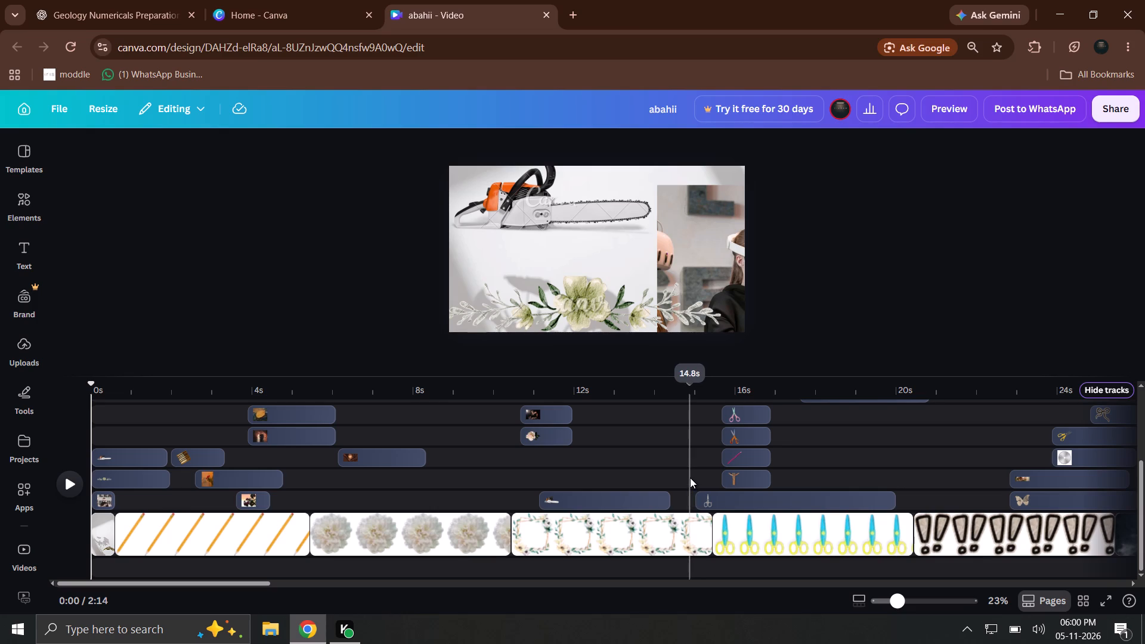
Play through the video, then delete the group of clips on the upper overlay tracks between about 11 s and 21 s.
click(129, 377)
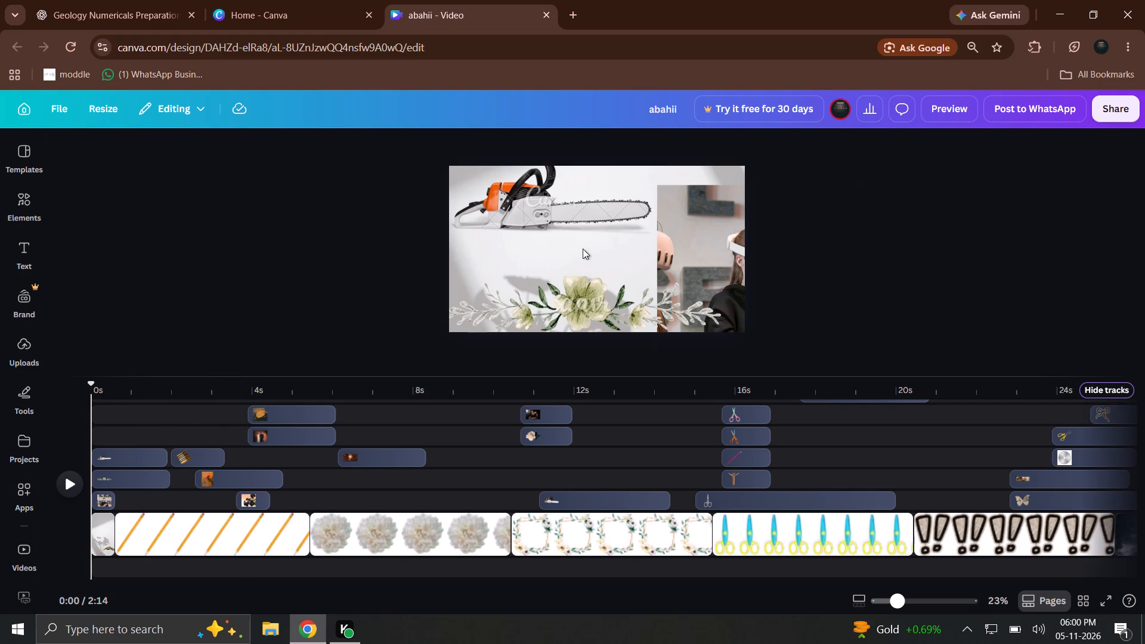
click(71, 481)
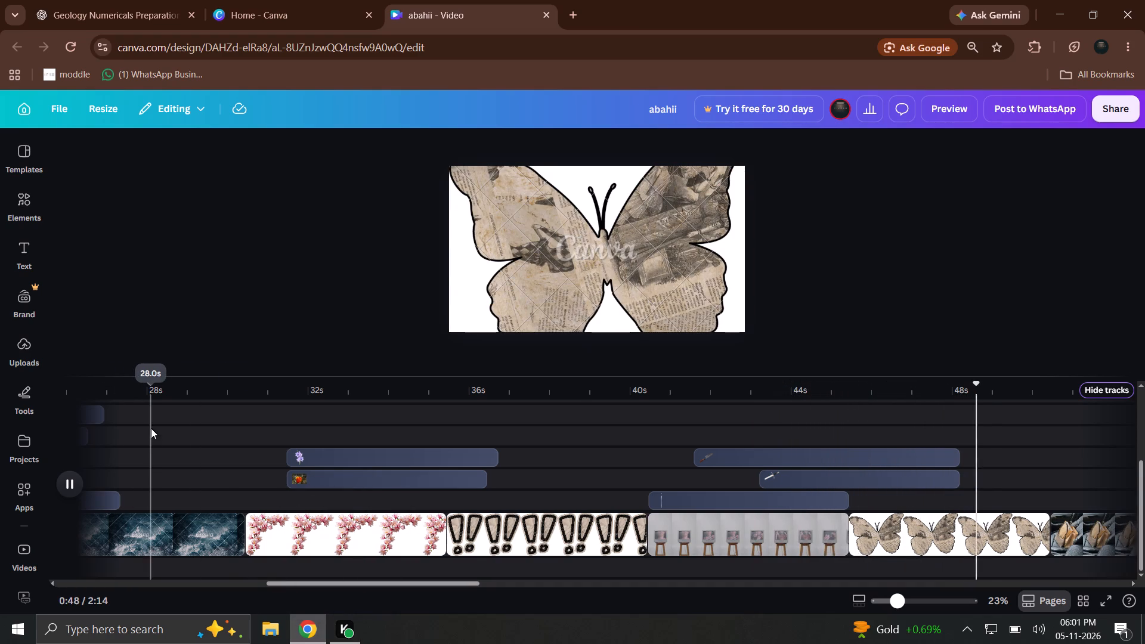
click(142, 387)
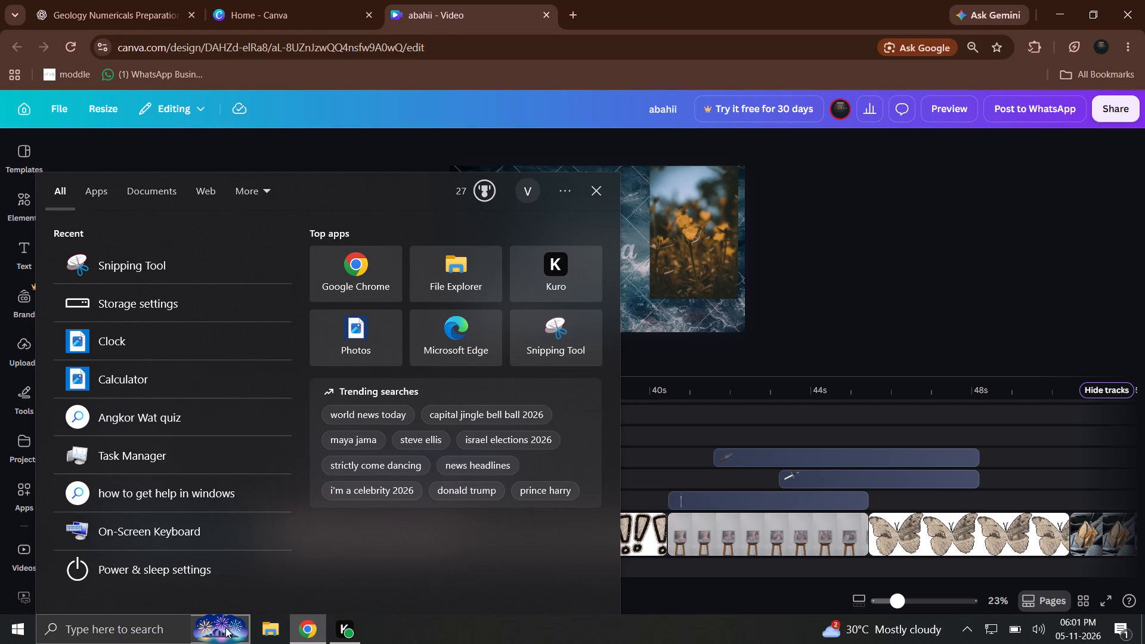
drag(101, 394, 93, 394)
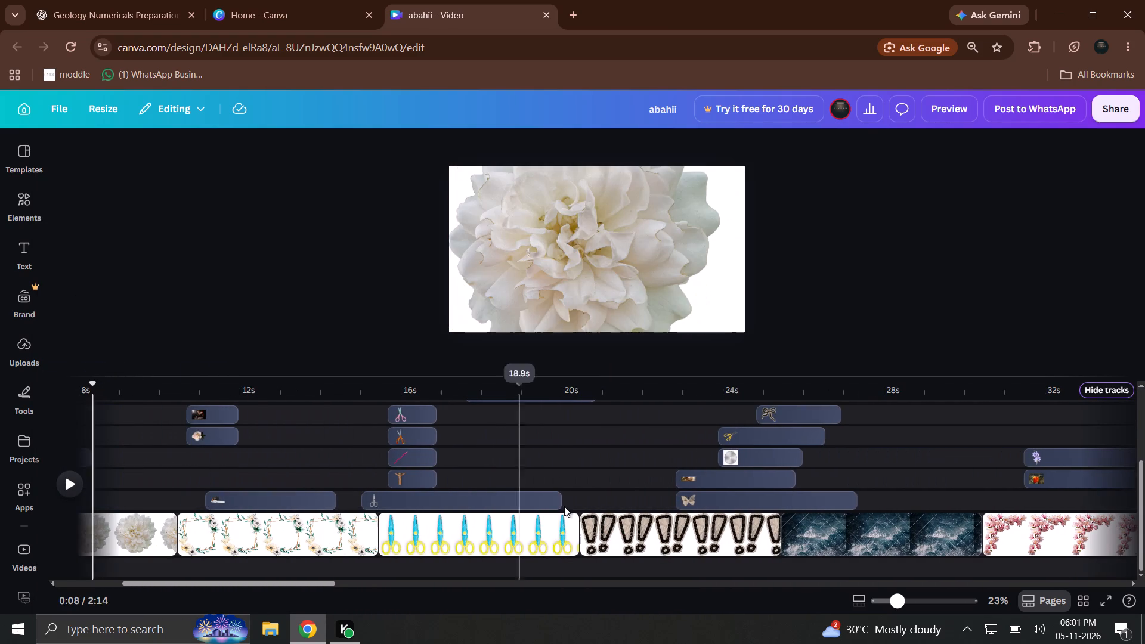
drag(626, 479, 201, 400)
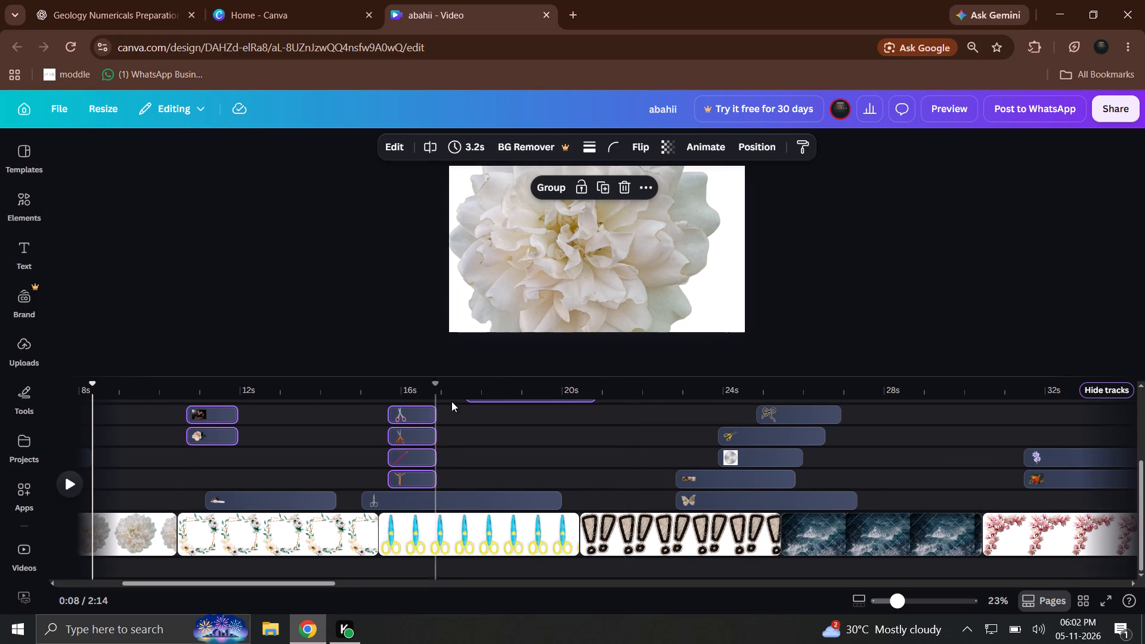
click(624, 194)
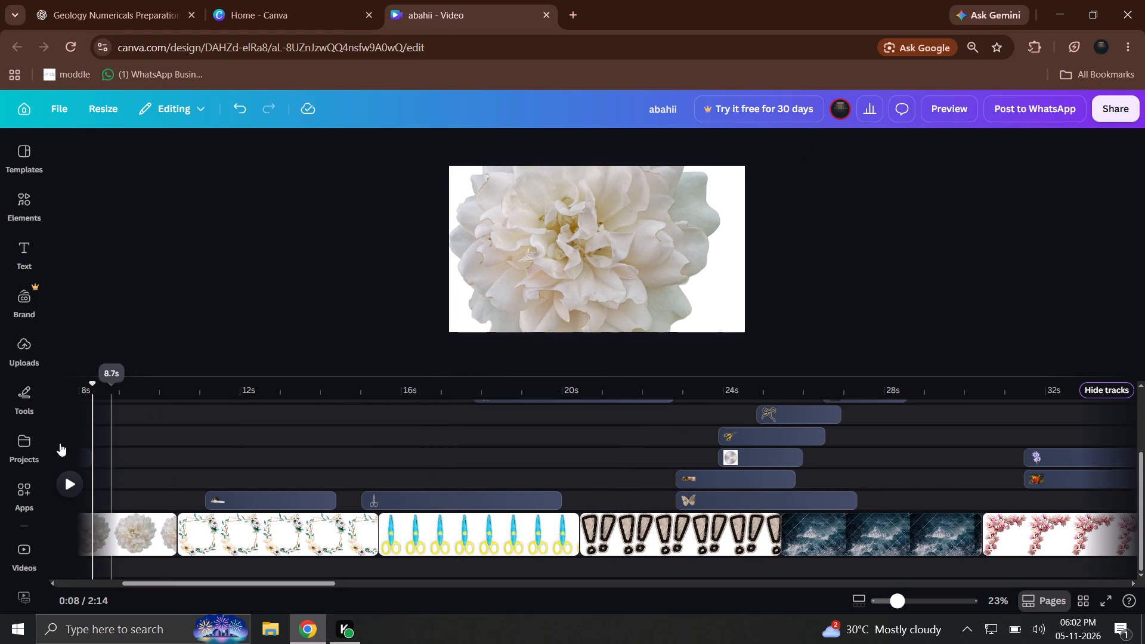
Move the yellow scissors and circular saw blade clips together from about 24 s to the start of the timeline.
click(64, 479)
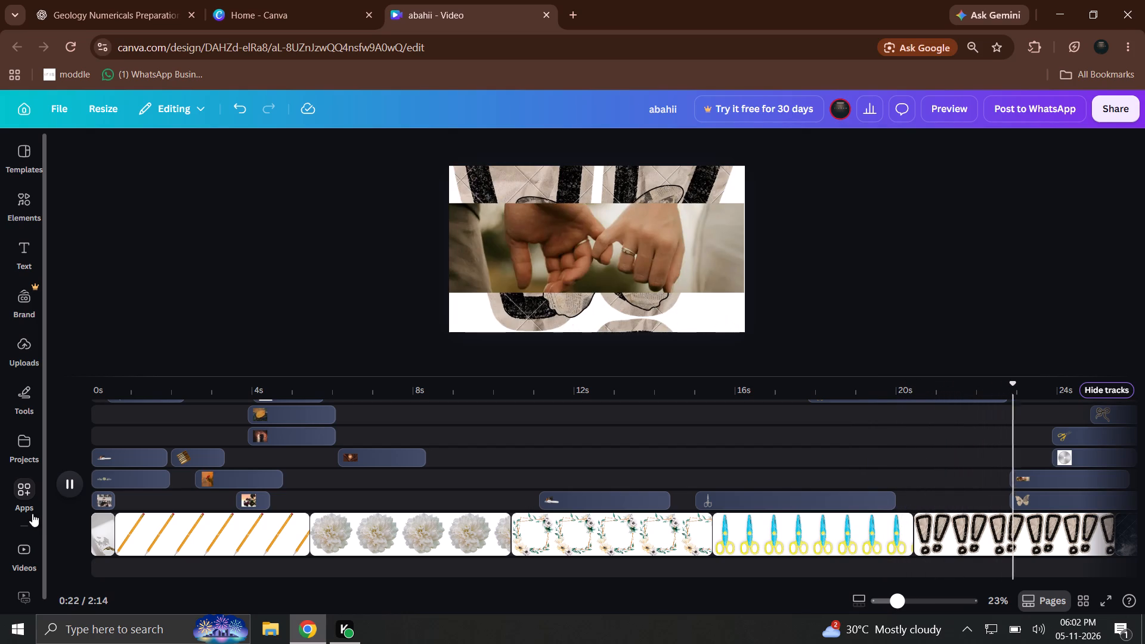
drag(352, 483, 209, 432)
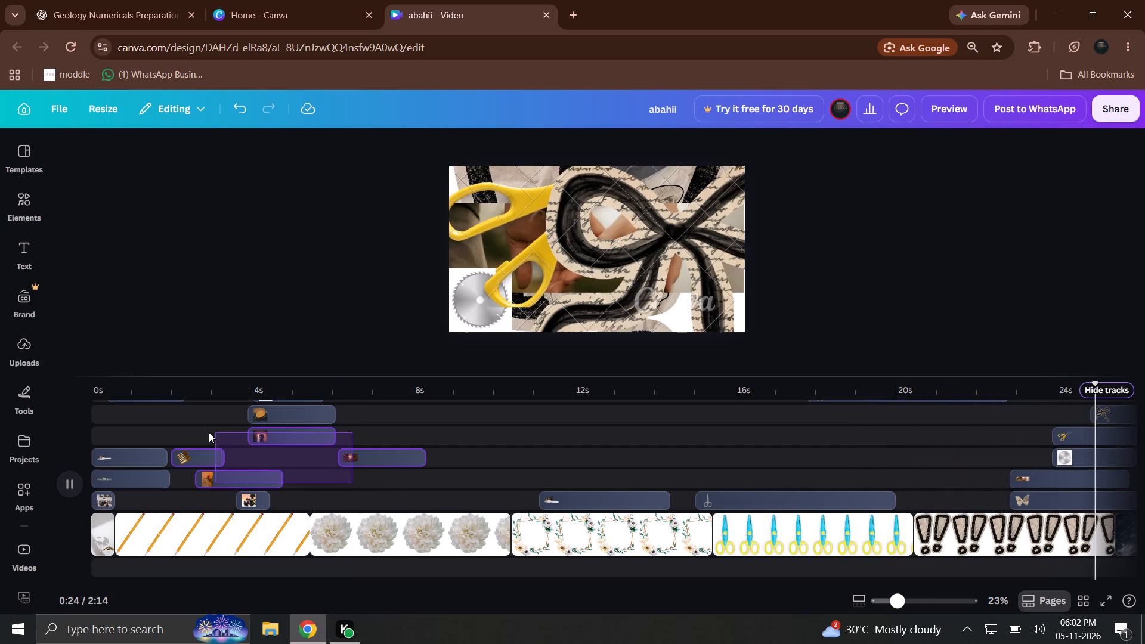
drag(209, 432, 190, 409)
drag(691, 467, 402, 438)
drag(574, 445, 265, 435)
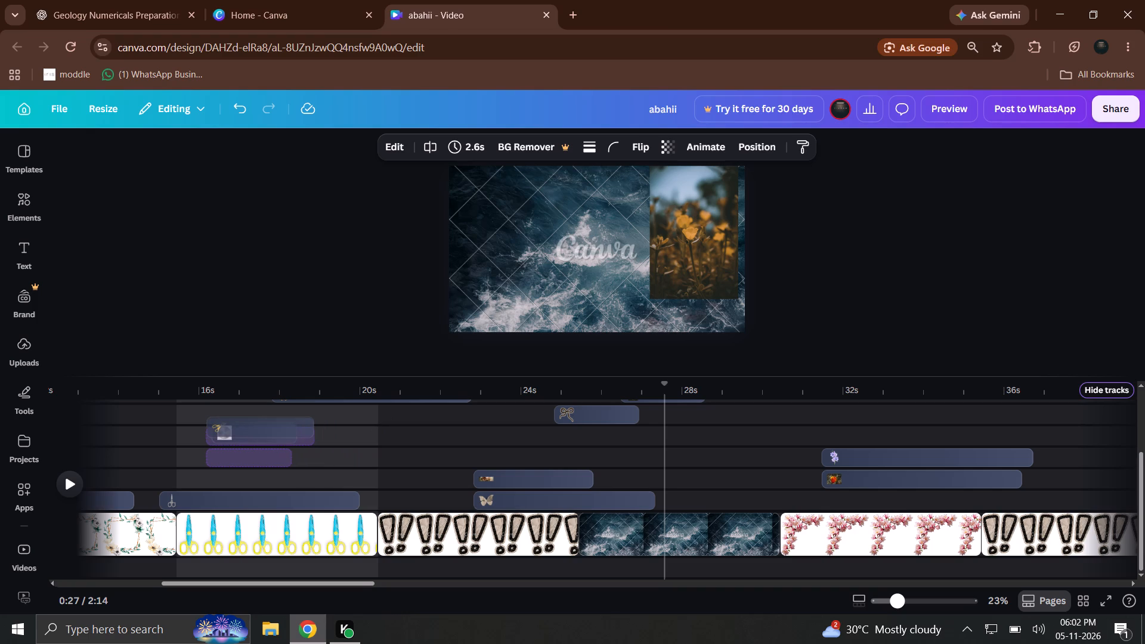
drag(265, 435, 109, 436)
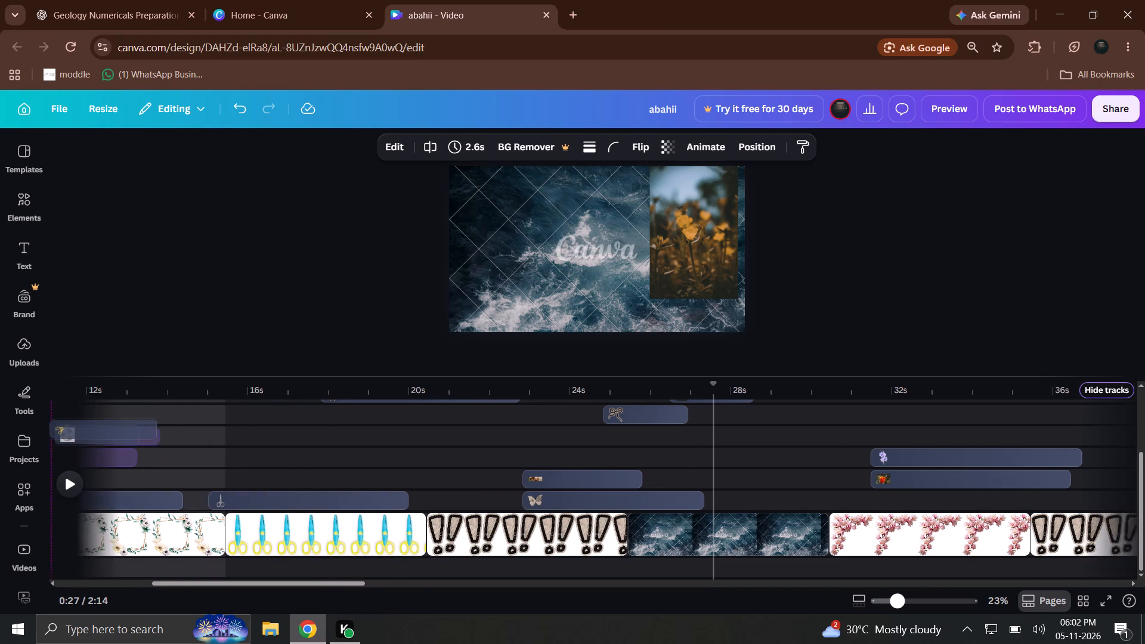
drag(109, 436, 144, 416)
drag(128, 406, 122, 404)
drag(108, 396, 78, 395)
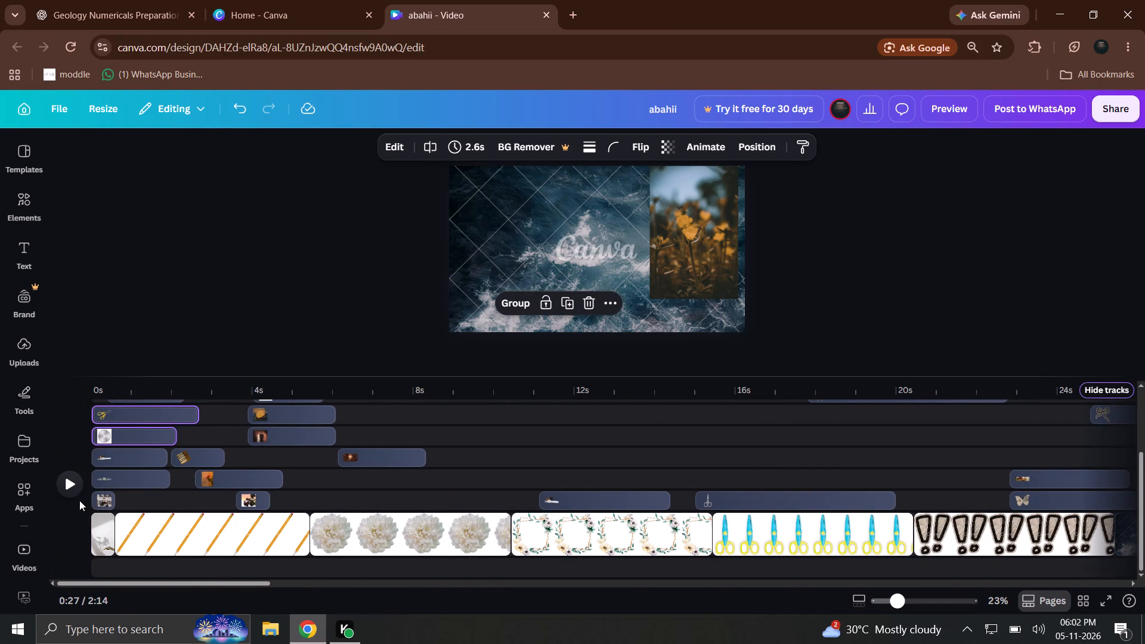
Move the holding-hands photo clip to start at about 20 s on its own track directly above the main track.
click(73, 485)
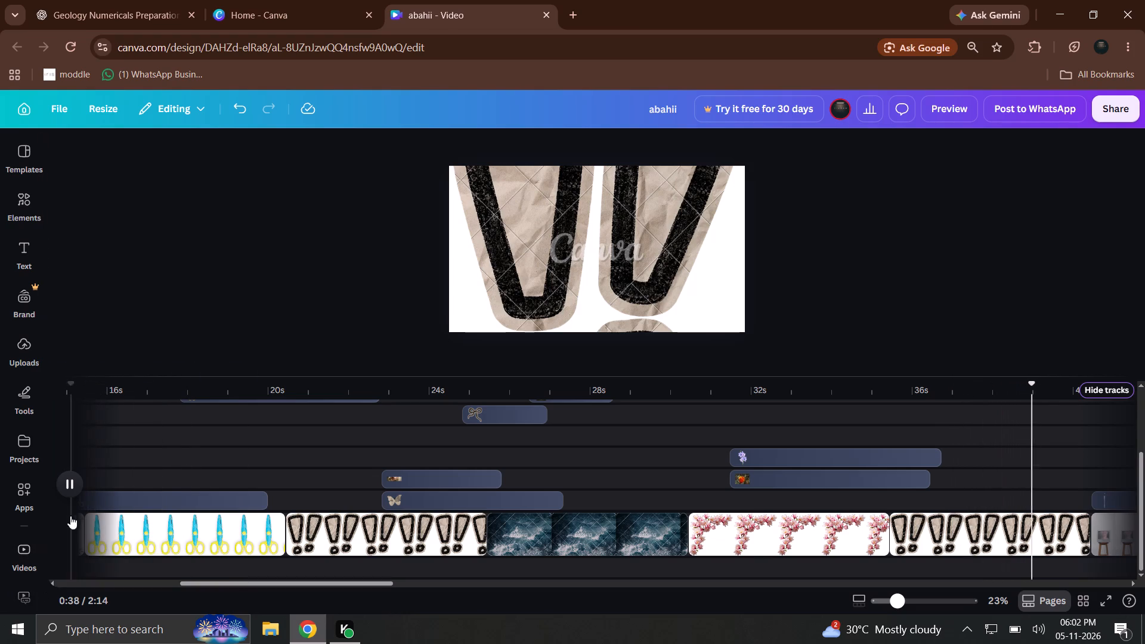
drag(276, 392, 239, 397)
click(76, 500)
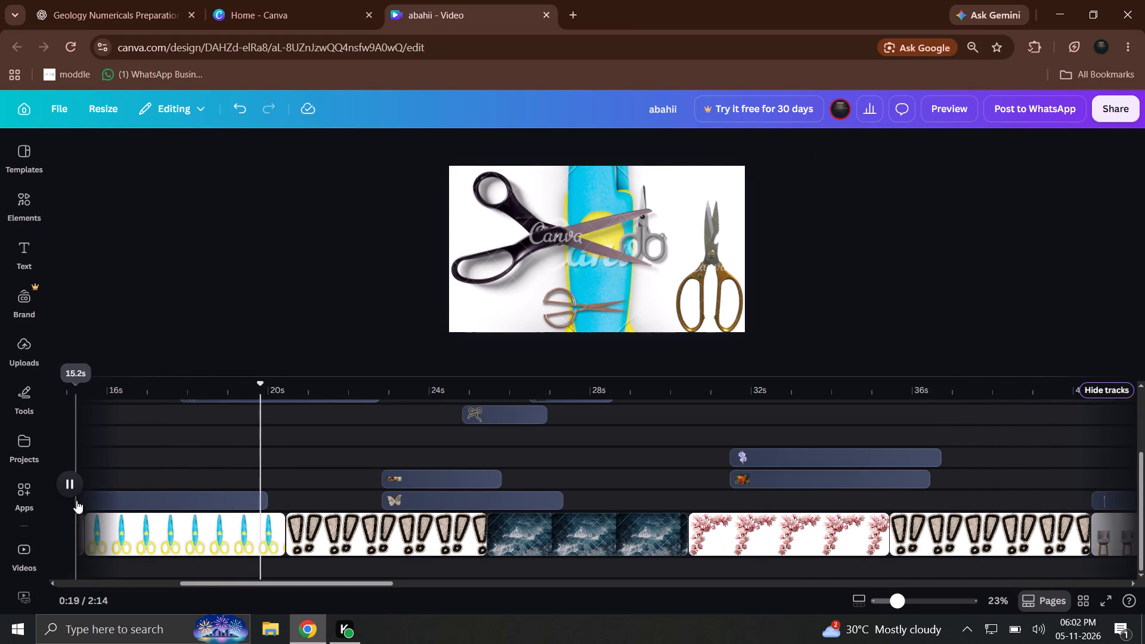
drag(396, 473, 268, 438)
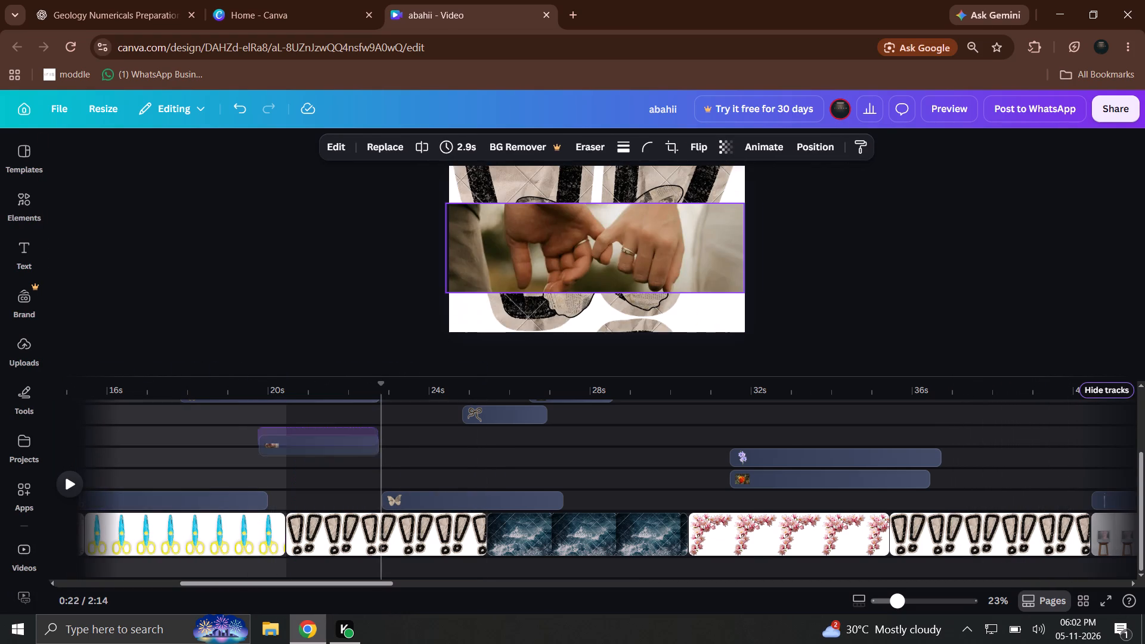
drag(268, 438, 290, 509)
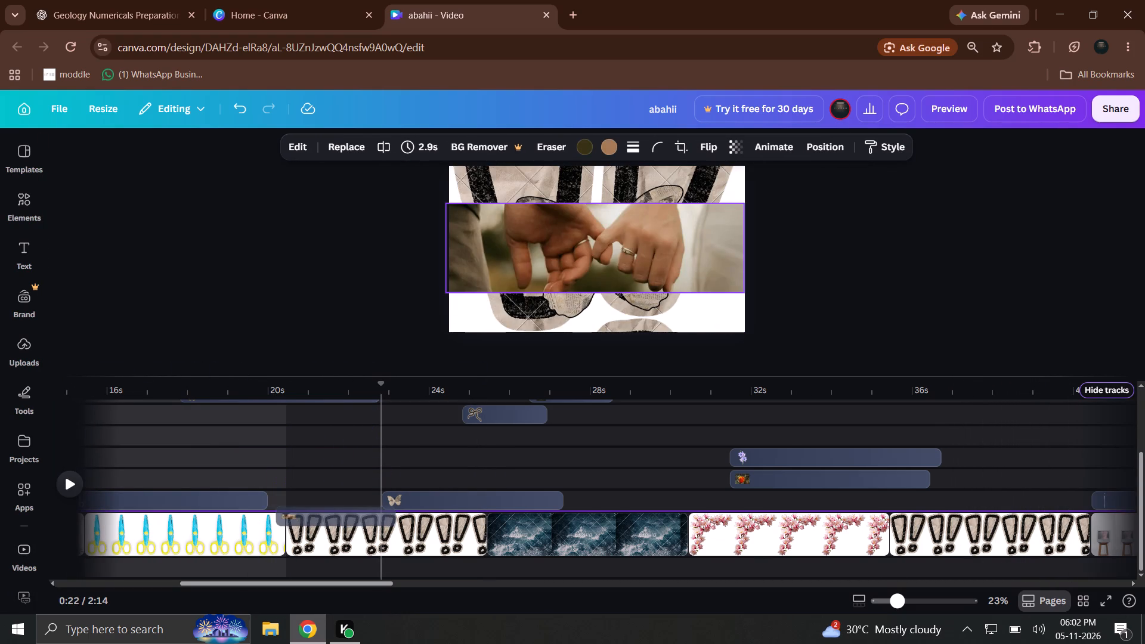
drag(290, 509, 286, 502)
Trim the beginning of the butterfly overlay clip so it starts at about 24 s and lasts 3.2 s.
drag(388, 491, 434, 497)
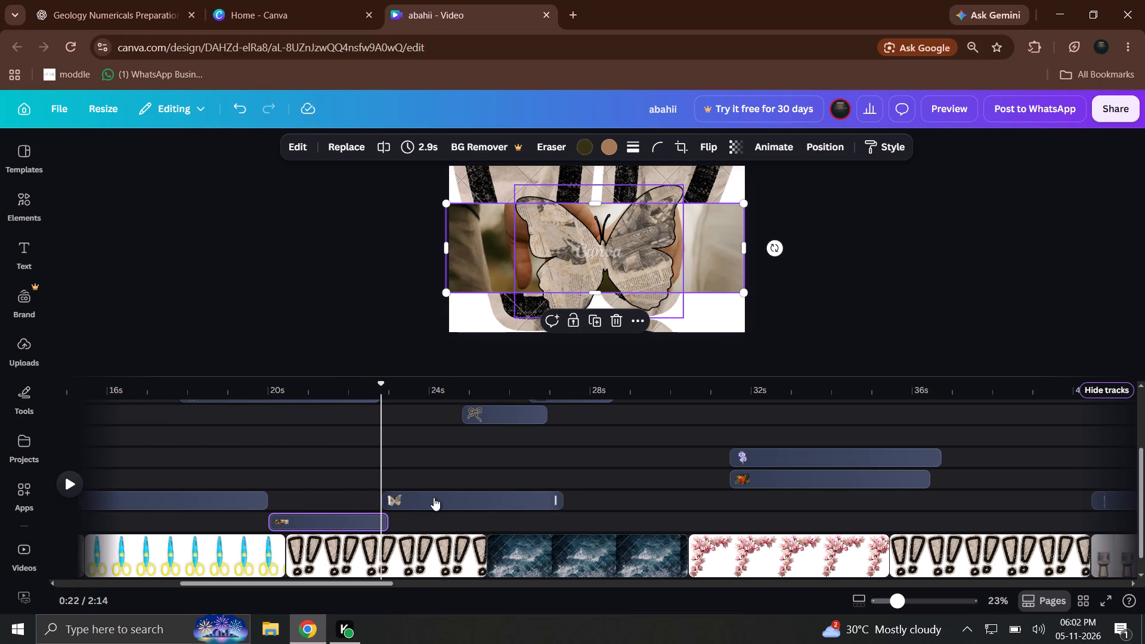
drag(434, 497, 439, 498)
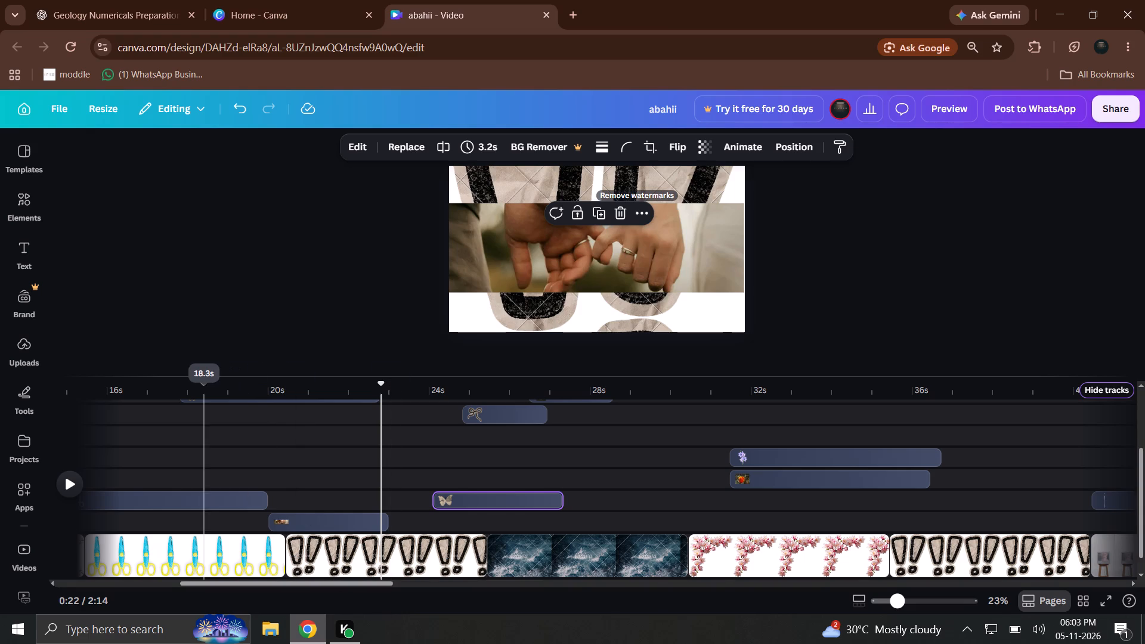
Move the butterfly overlay clip earlier to start at about 20 s, overlapping the holding-hands clip.
drag(194, 392, 64, 388)
click(74, 487)
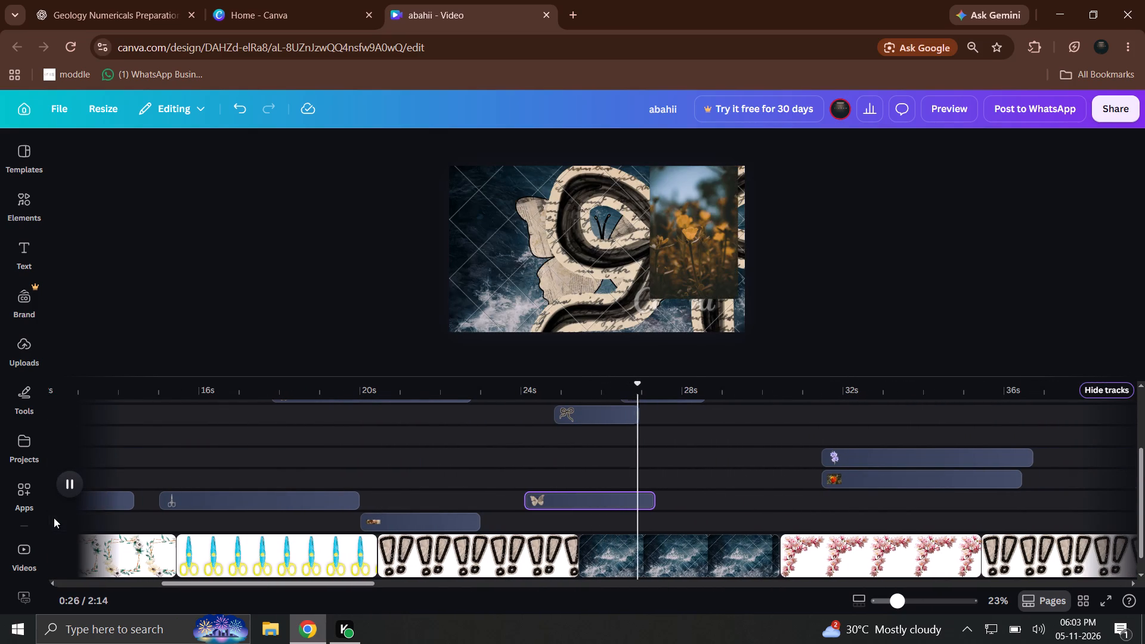
drag(553, 501, 409, 474)
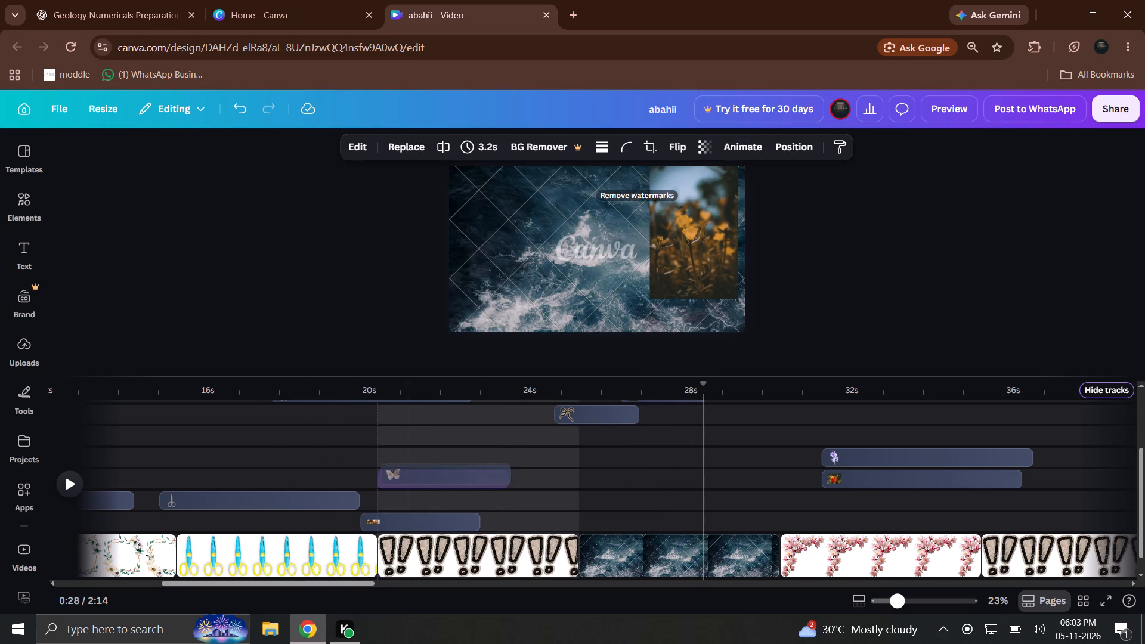
drag(409, 474, 398, 497)
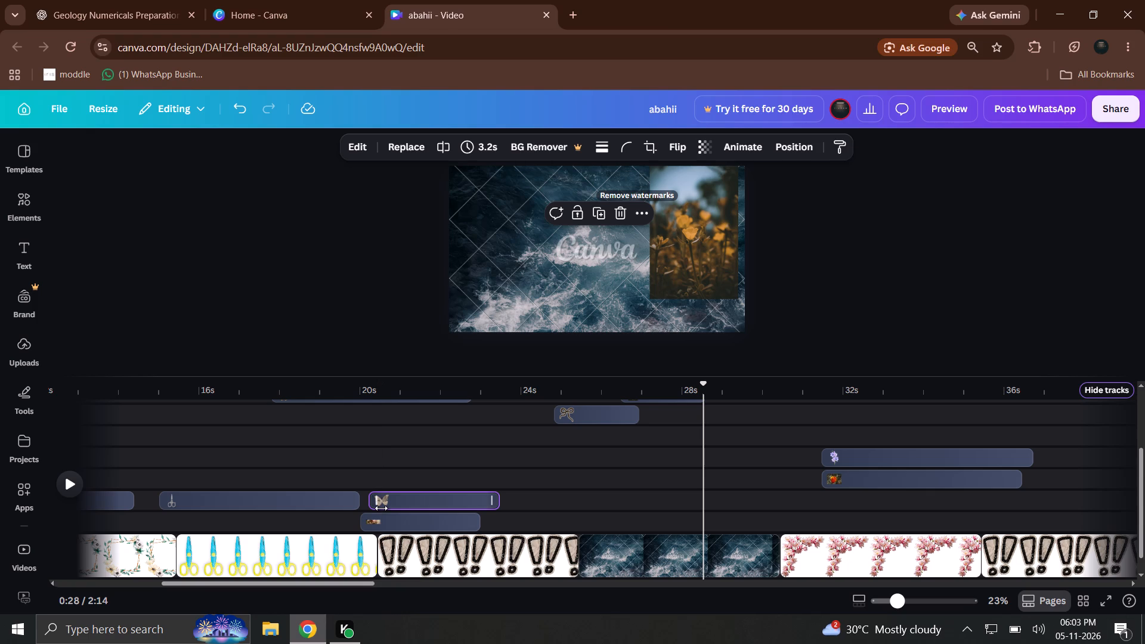
Reposition the butterfly on the canvas at the lower right, partly beyond the frame's edge, at about 20 s.
click(381, 508)
drag(584, 230, 700, 246)
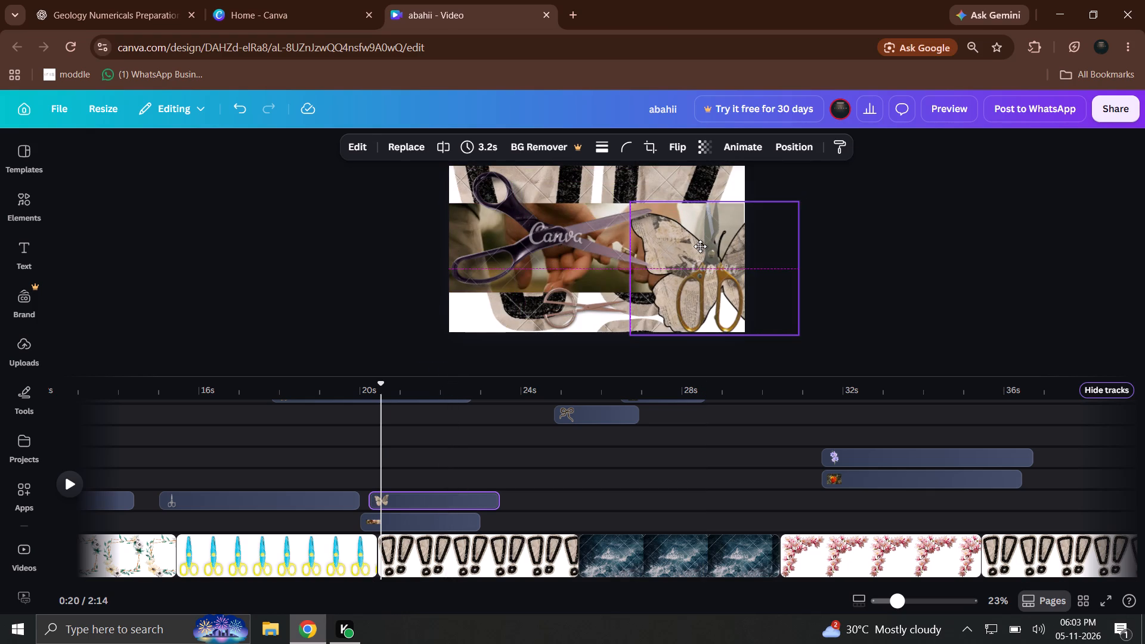
drag(700, 246, 697, 250)
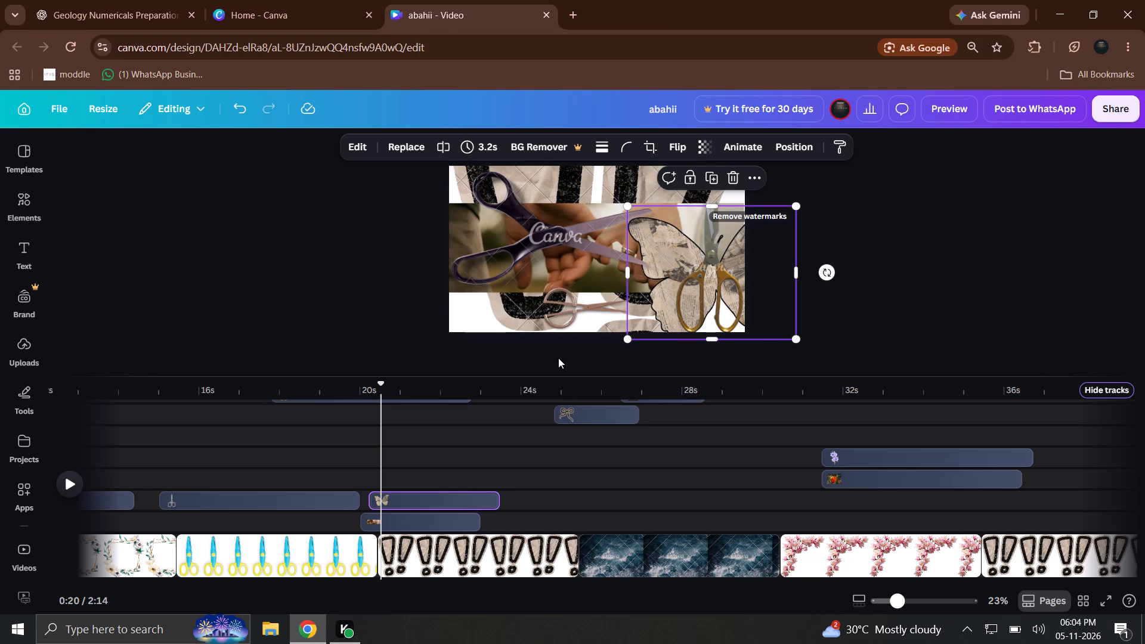
Review playback, then move the purple flower overlay clip to start at about 34 s on the track above the orange flower clip.
drag(274, 389, 249, 394)
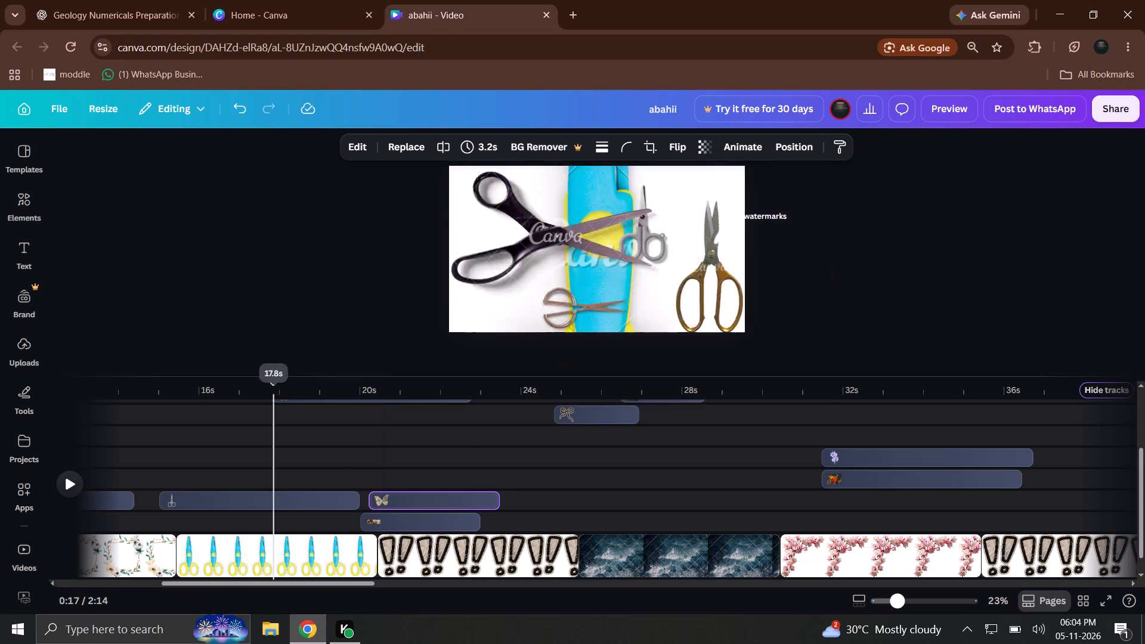
drag(249, 394, 115, 399)
click(81, 491)
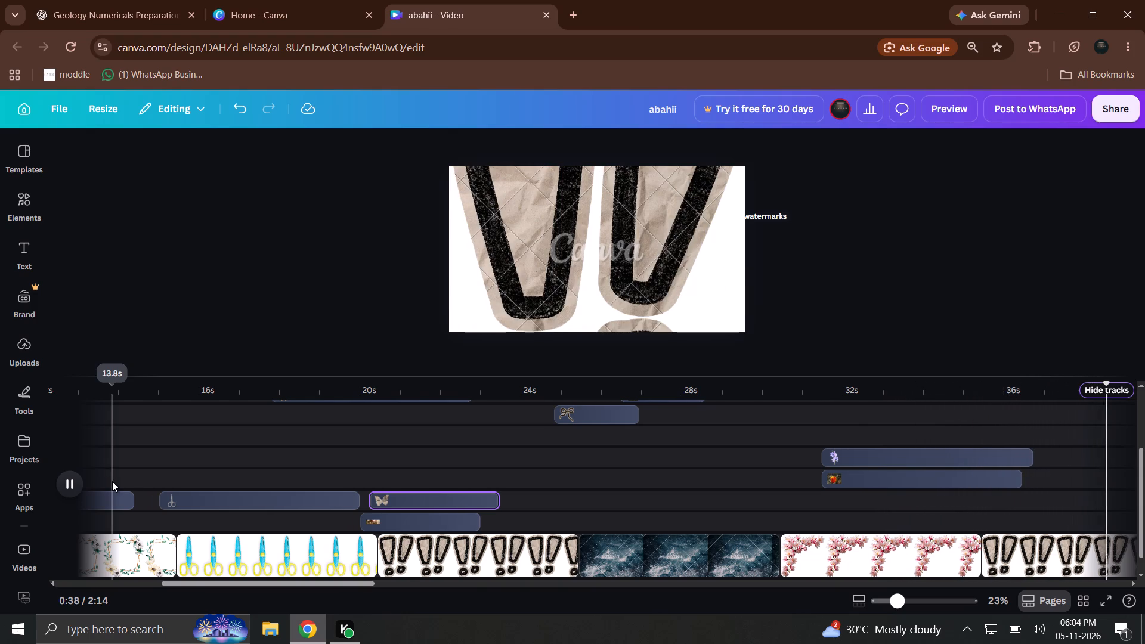
click(112, 481)
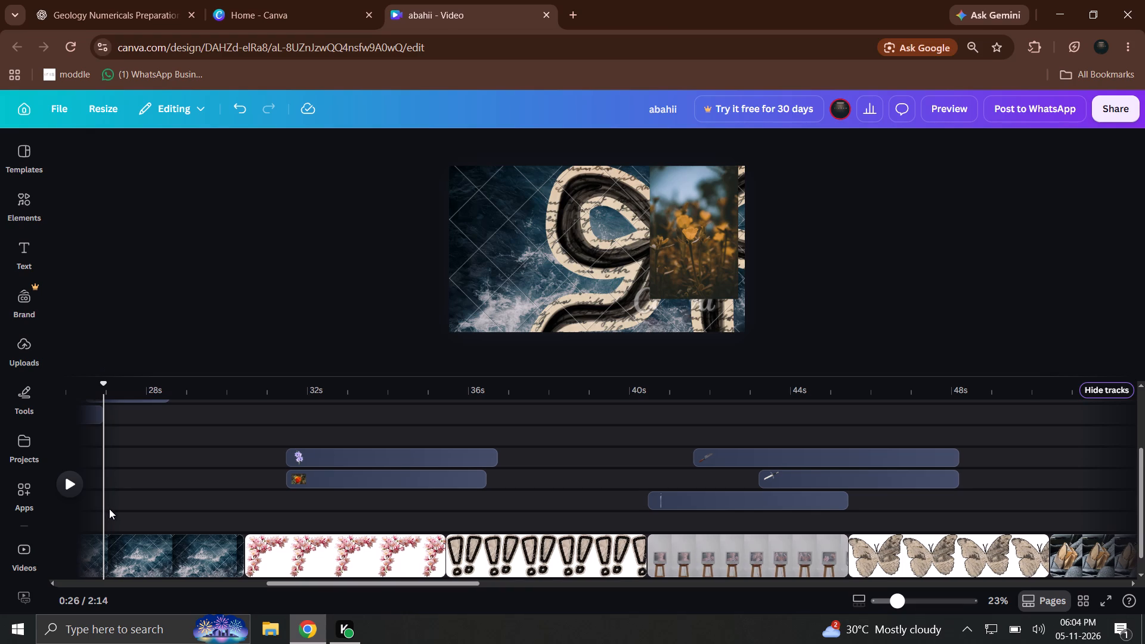
drag(320, 462, 240, 476)
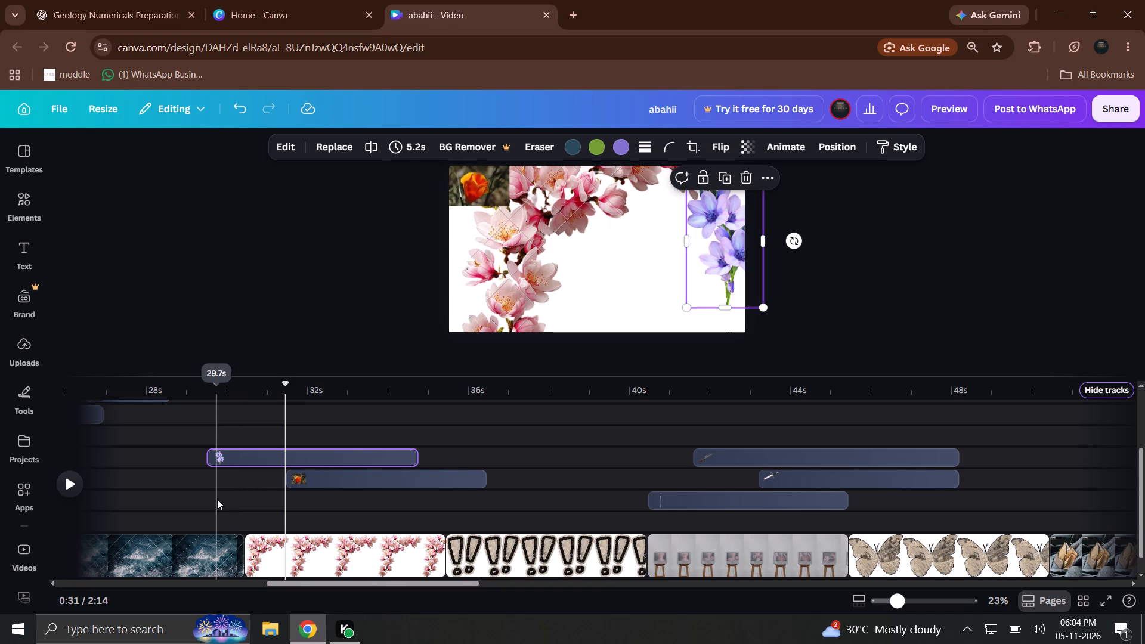
drag(277, 465, 514, 446)
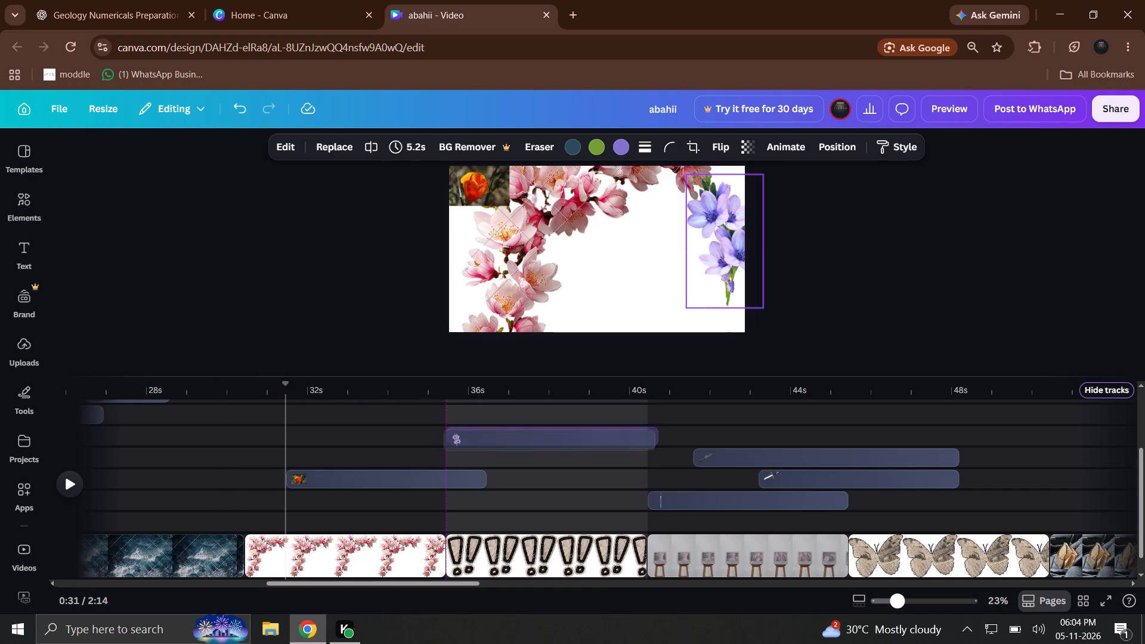
drag(514, 446, 471, 488)
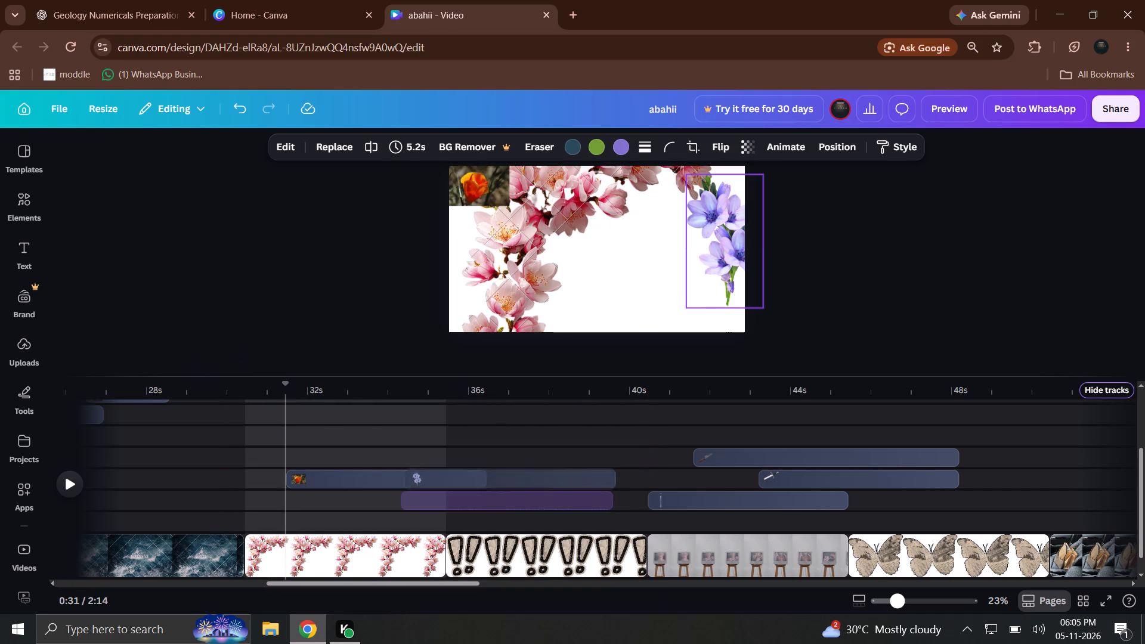
drag(471, 488, 465, 466)
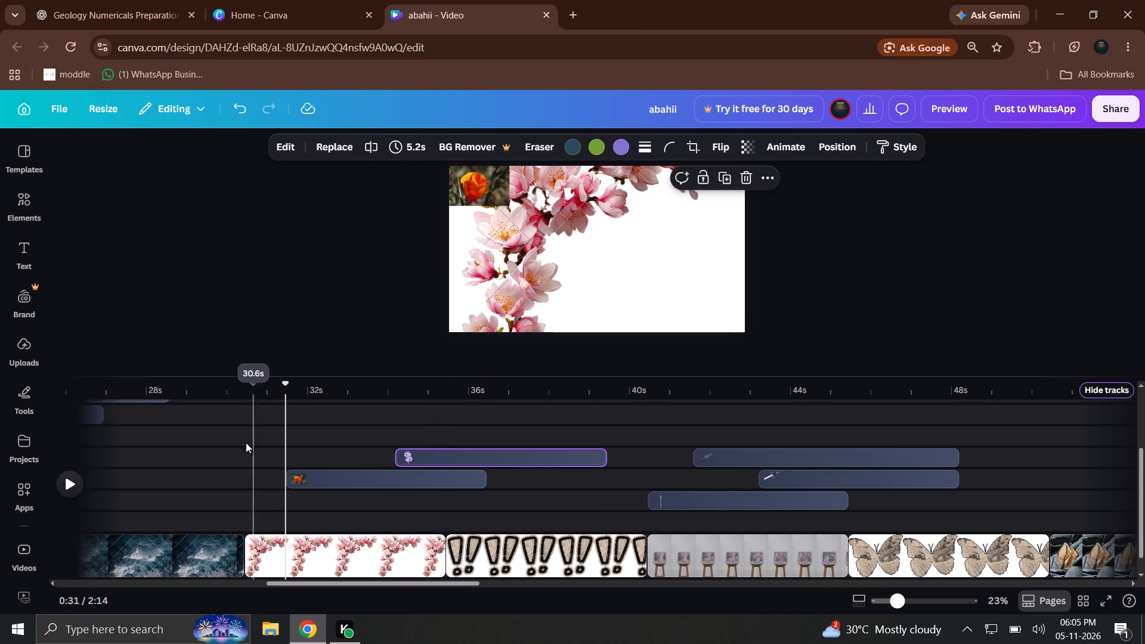
Move the chainsaw and small scissors overlay clips together later, so they start at about 19 s and 23 s.
click(73, 484)
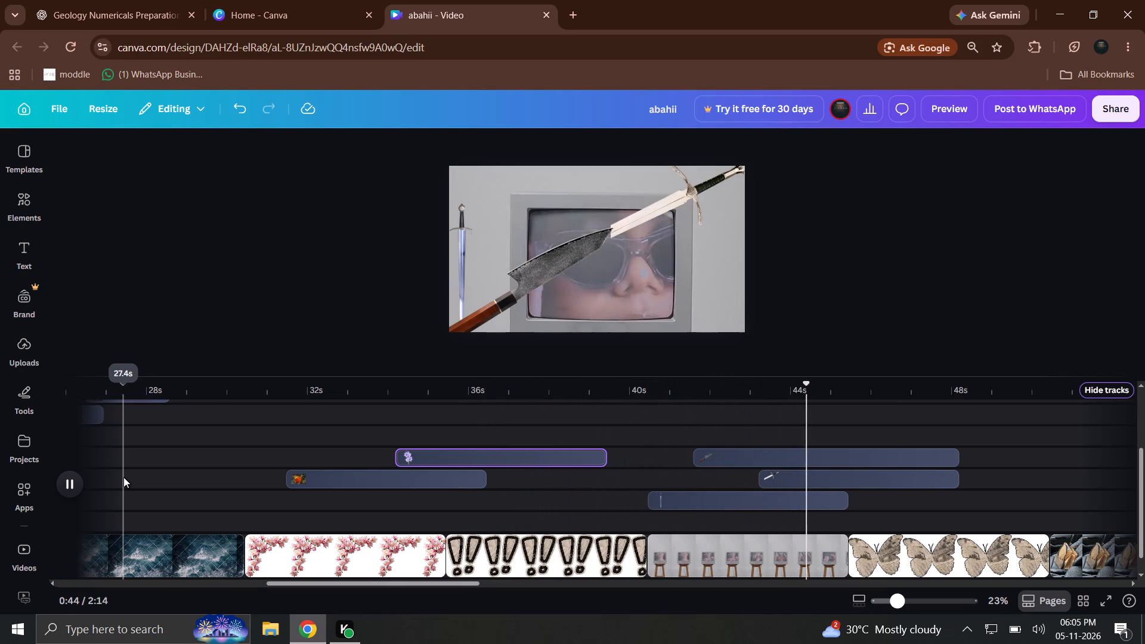
drag(265, 392, 152, 396)
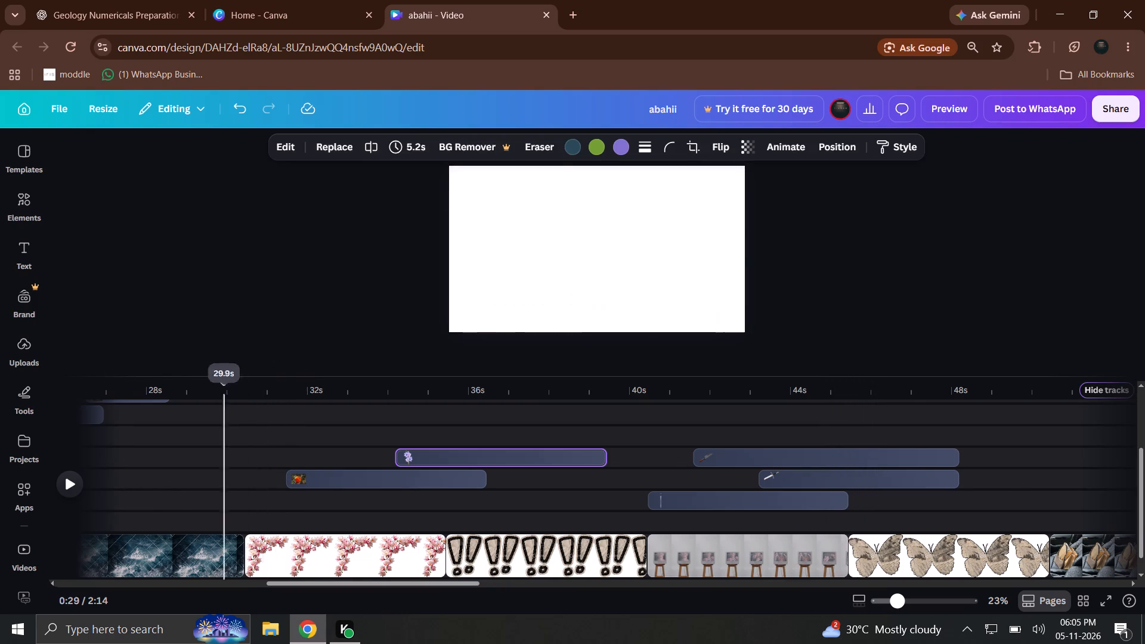
drag(152, 396, 111, 398)
click(80, 487)
click(80, 487)
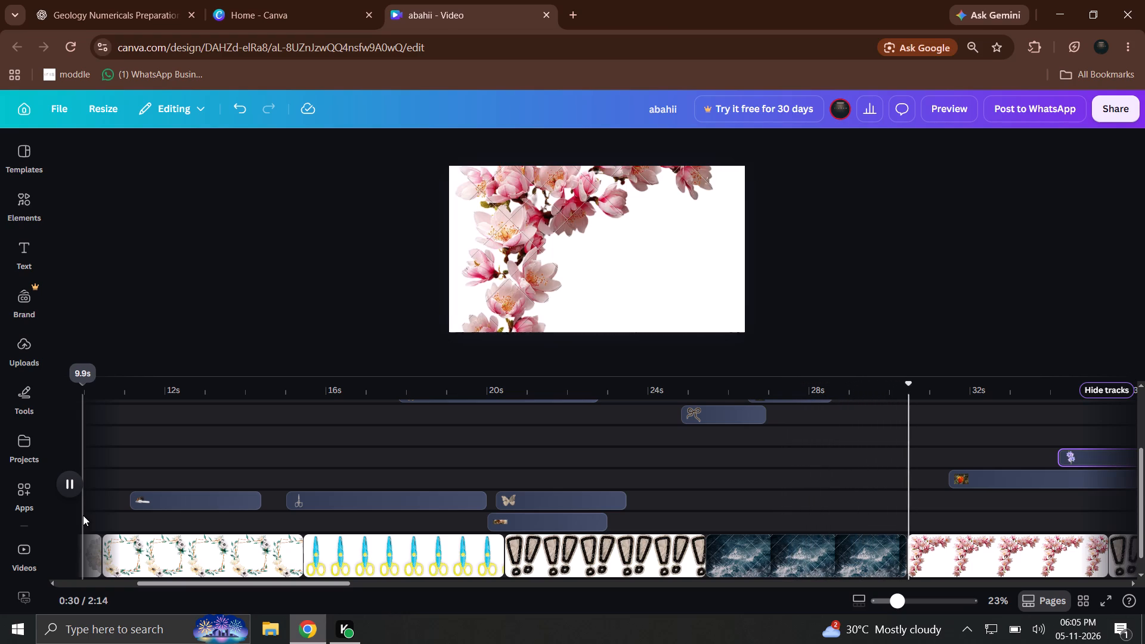
click(83, 515)
drag(83, 515, 422, 450)
drag(340, 500, 366, 487)
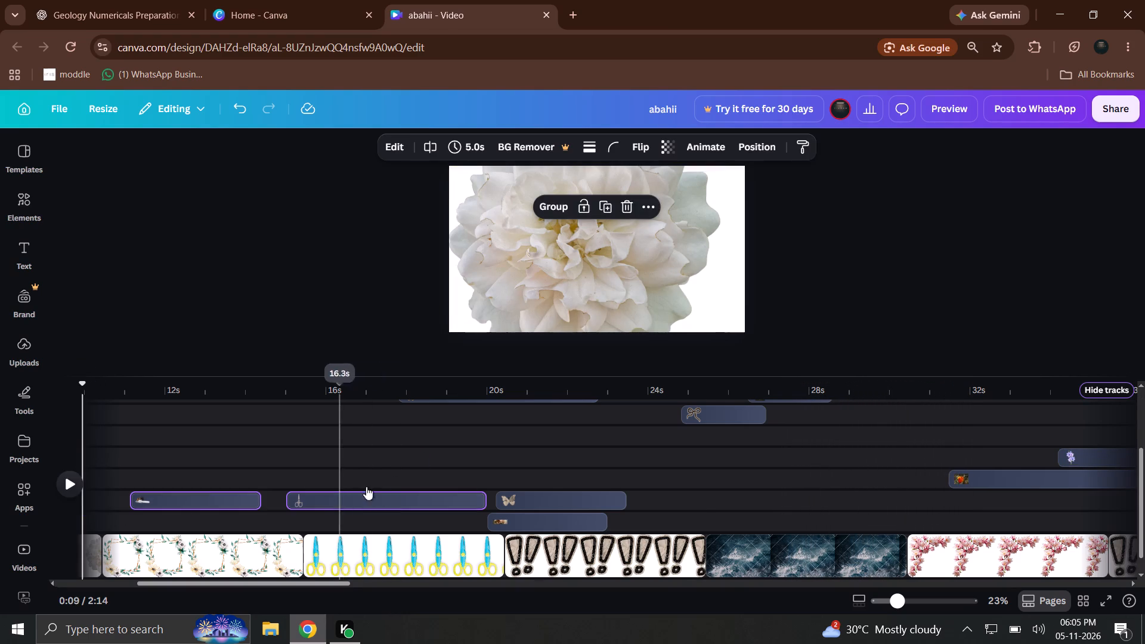
drag(366, 487, 663, 510)
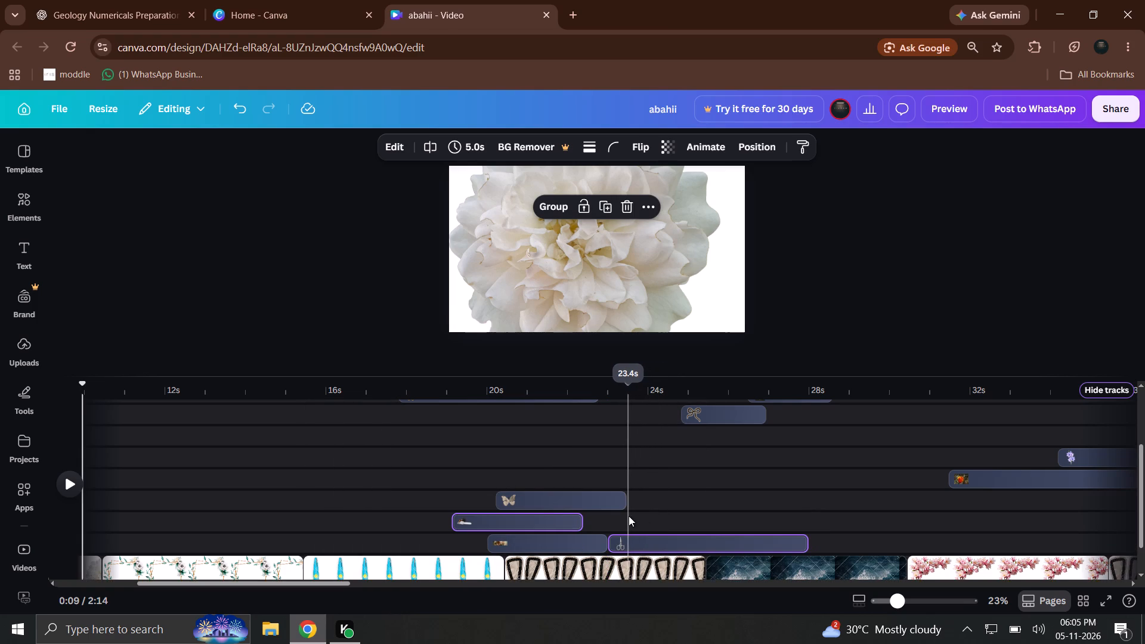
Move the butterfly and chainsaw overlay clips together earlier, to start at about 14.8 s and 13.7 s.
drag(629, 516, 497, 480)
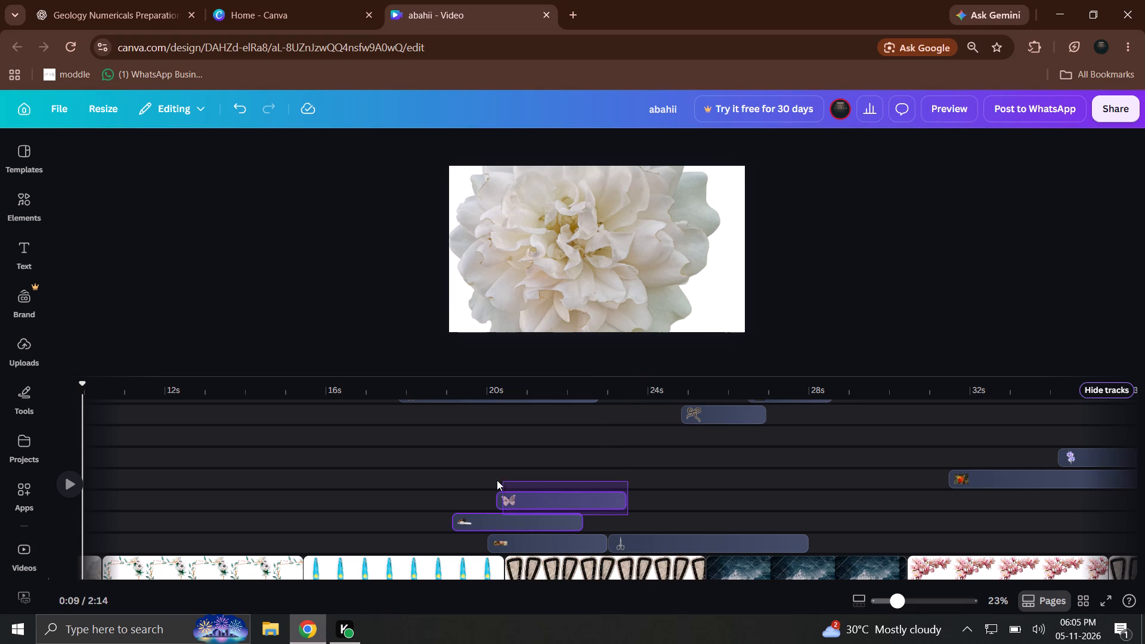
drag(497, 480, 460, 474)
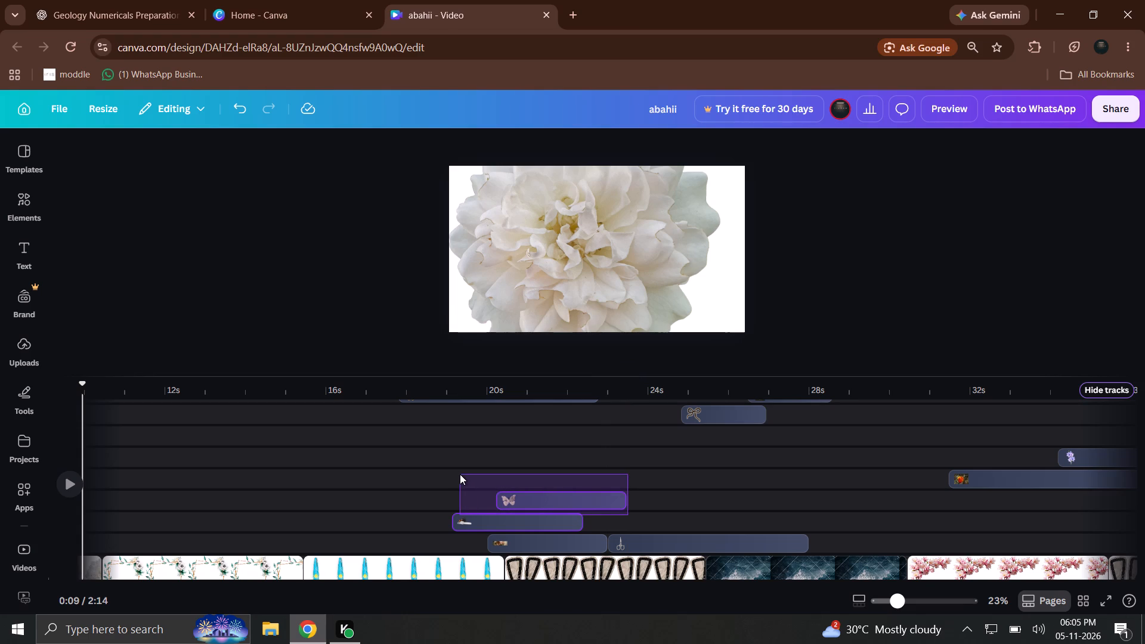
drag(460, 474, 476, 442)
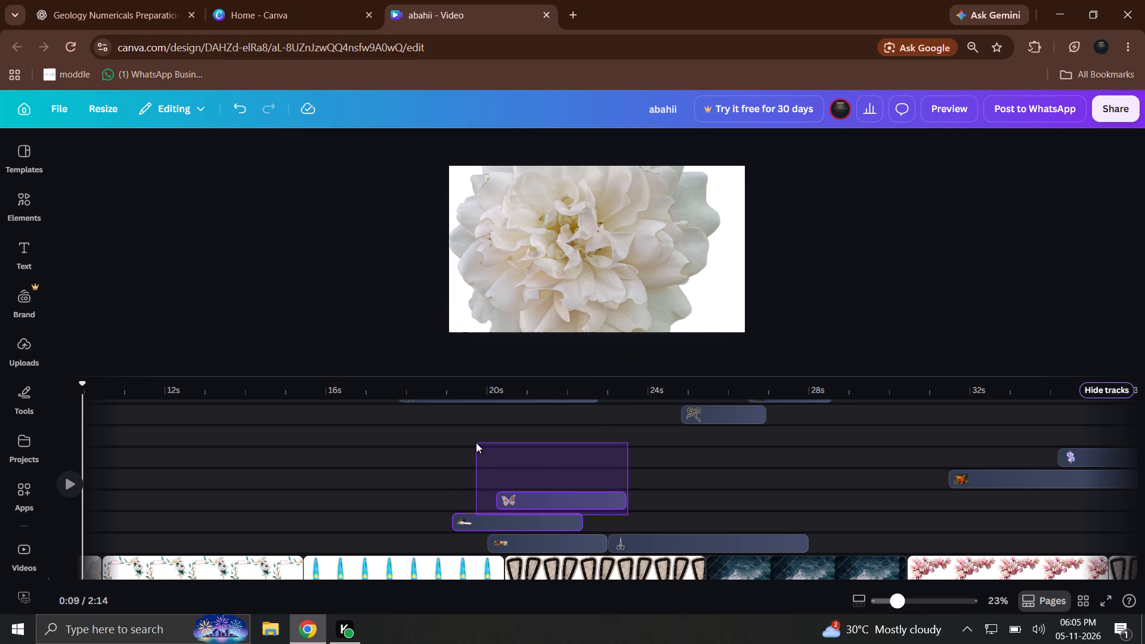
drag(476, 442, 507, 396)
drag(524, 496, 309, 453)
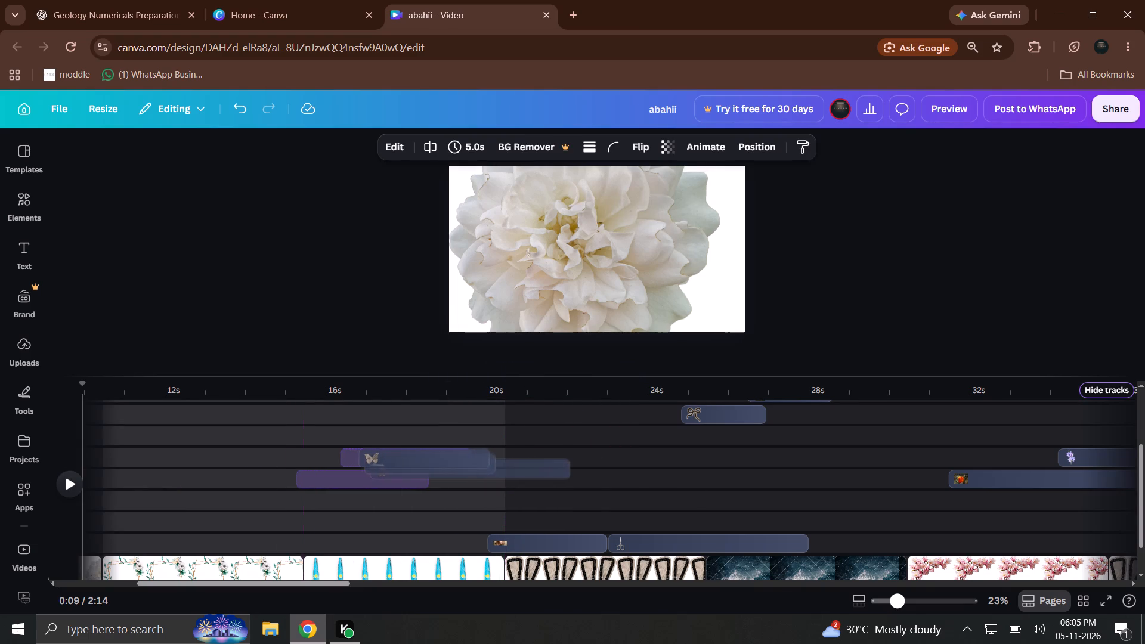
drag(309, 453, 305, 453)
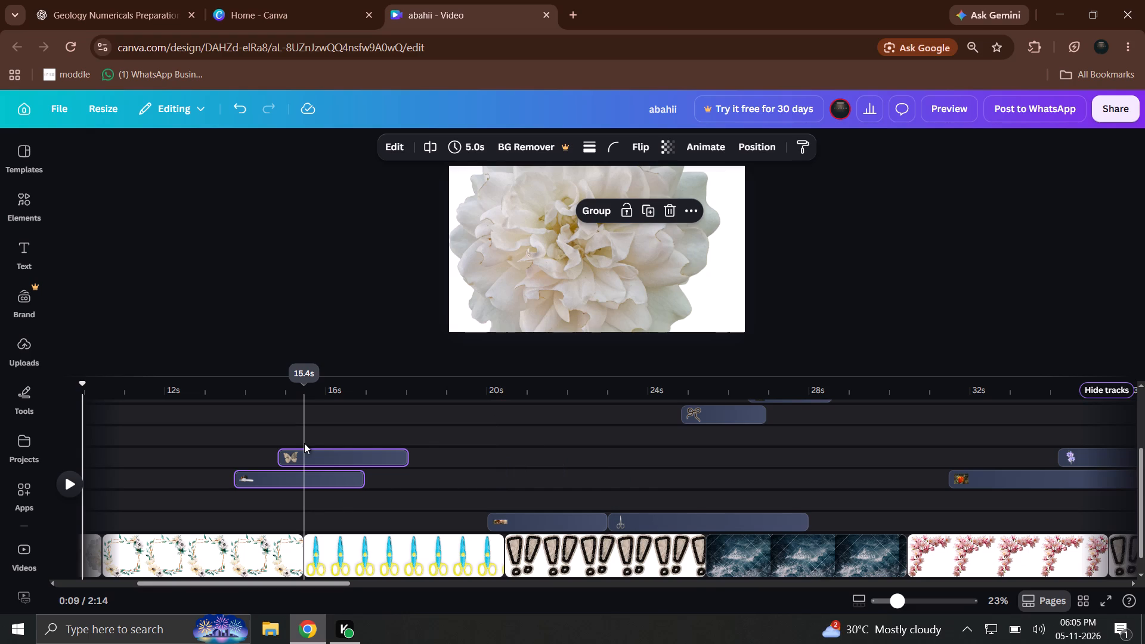
Move the 2.1 s bow overlay clip earlier to start at about 11.5 s, directly before the chainsaw clip.
drag(718, 423, 251, 479)
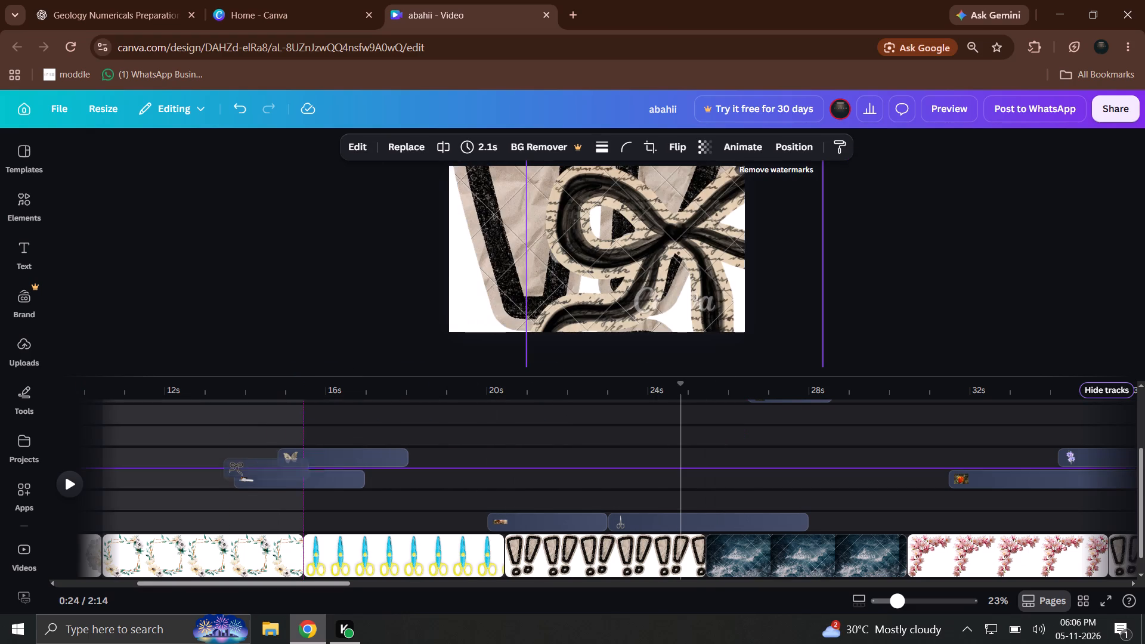
drag(251, 479, 182, 478)
Play the video from about 5 s to 28 s and check the timing of the bow, chainsaw and butterfly overlays.
drag(249, 400, 219, 389)
drag(219, 389, 182, 385)
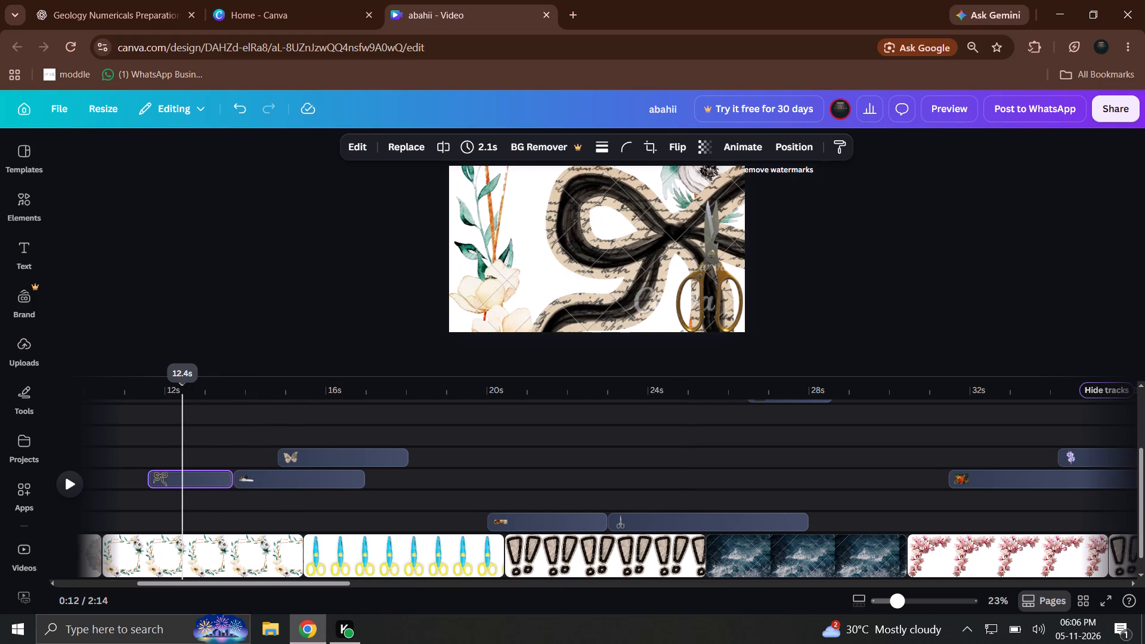
drag(182, 385, 133, 401)
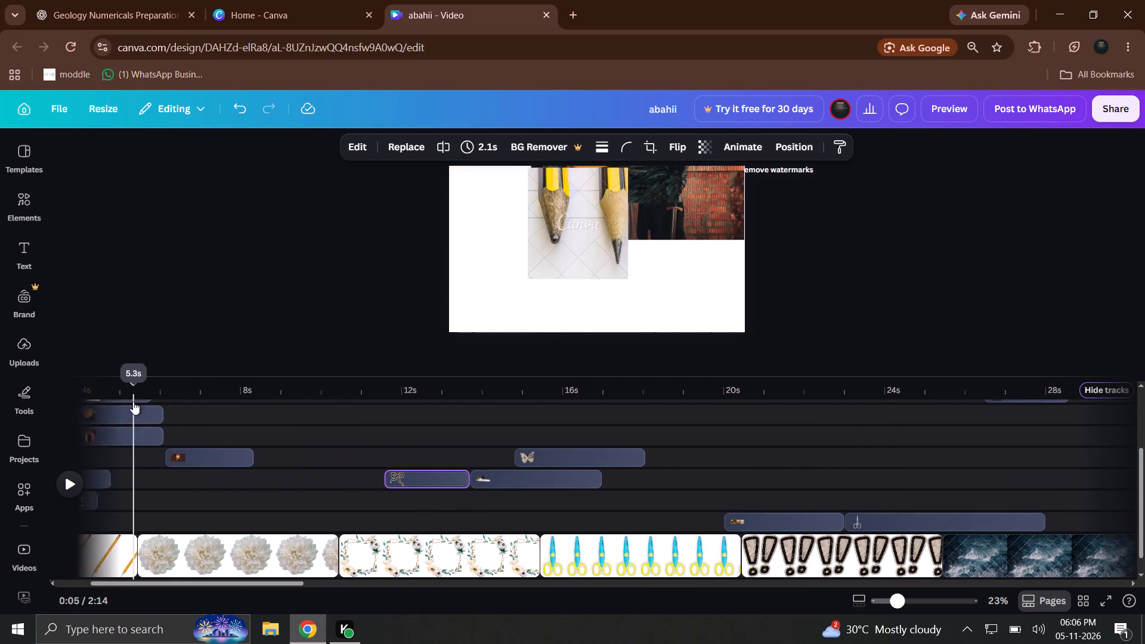
drag(133, 401, 132, 405)
click(73, 487)
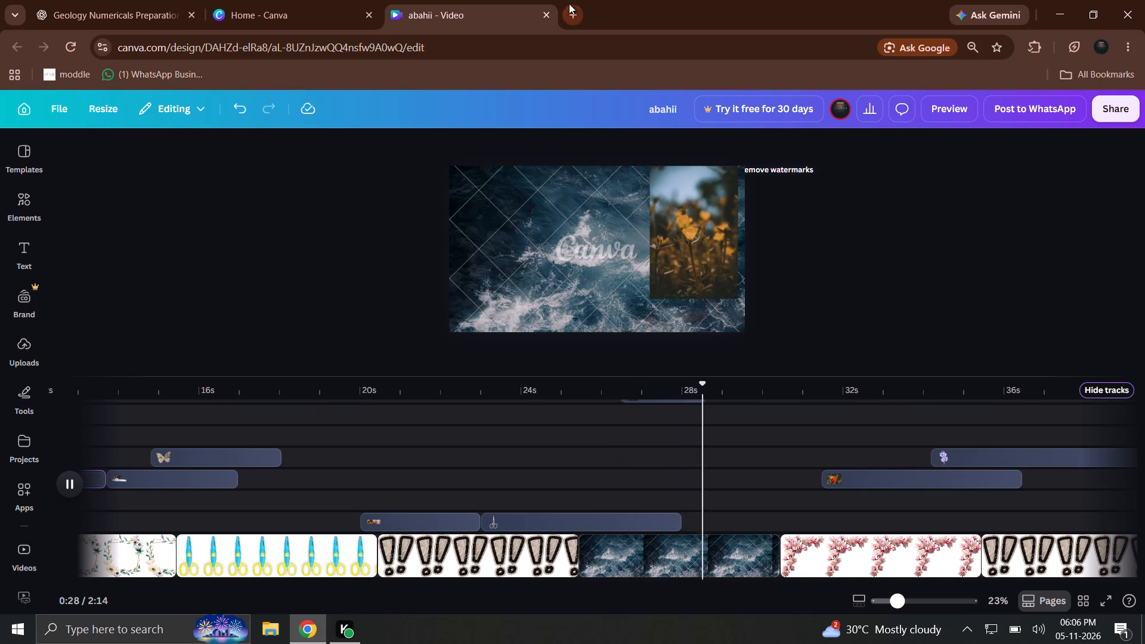
drag(265, 398, 225, 394)
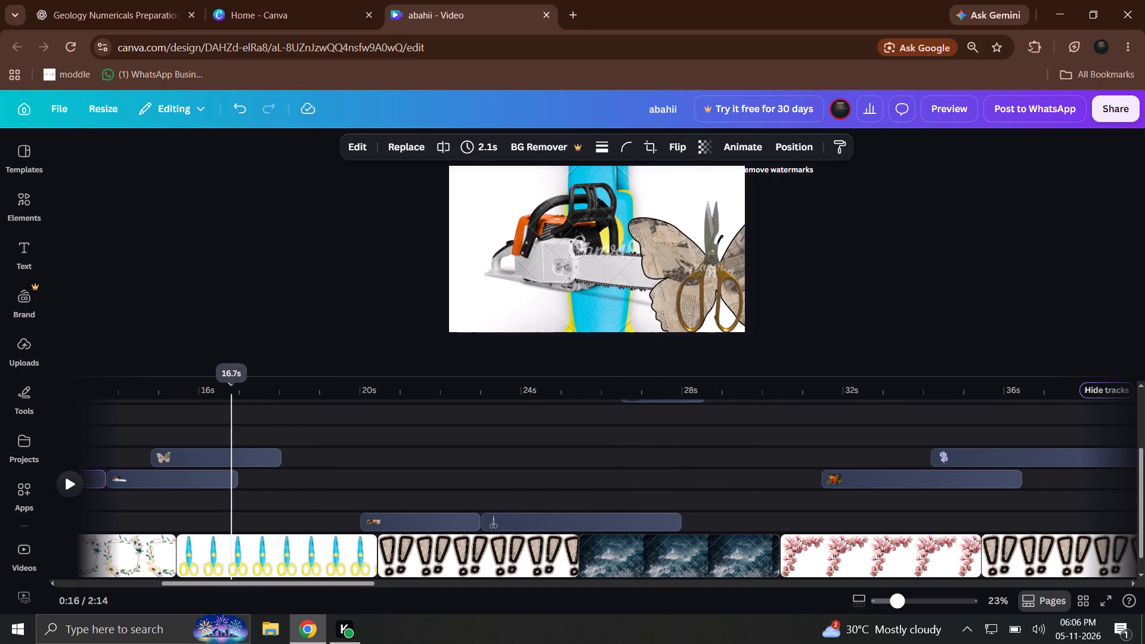
drag(225, 394, 143, 389)
drag(132, 392, 175, 450)
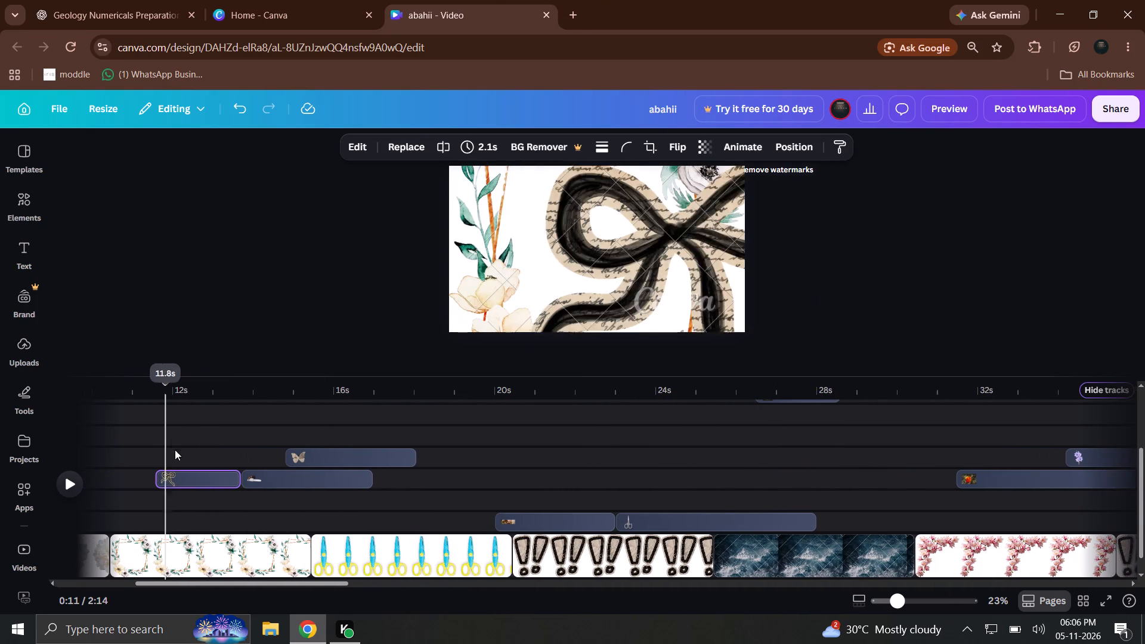
Move the butterfly and chainsaw overlay clips together earlier, to start at about 11.3 s and 10.2 s on the tracks above the bow.
drag(175, 450, 291, 469)
drag(277, 444, 341, 491)
drag(331, 473, 231, 410)
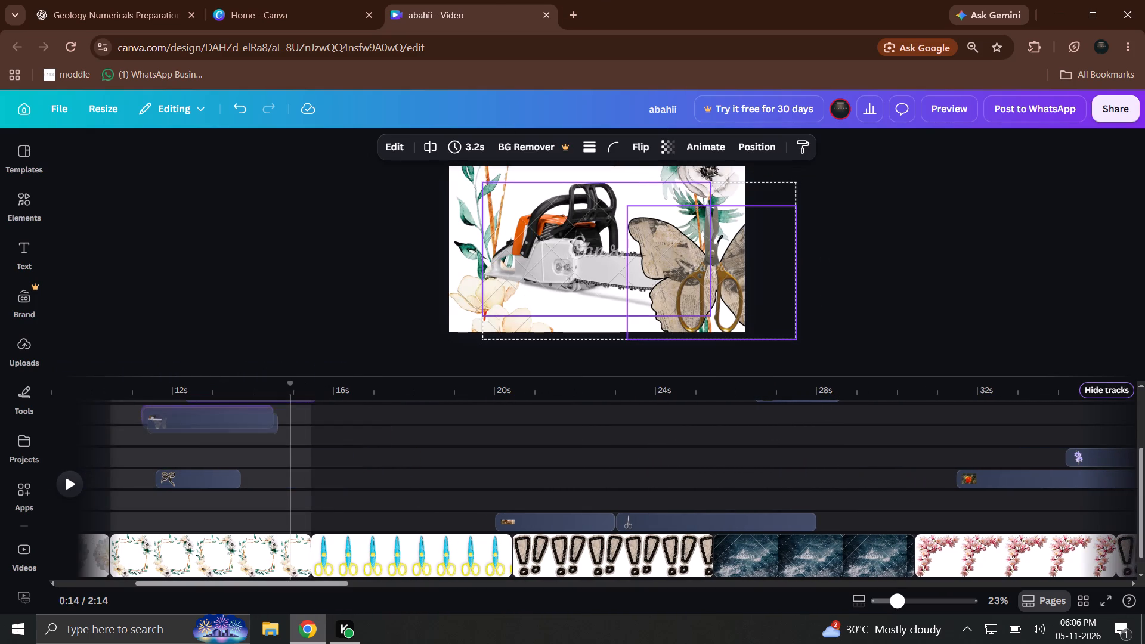
drag(231, 410, 191, 439)
Detach the blue-and-yellow scissors page from the main track as an overlay clip starting at about 14.3 s.
drag(154, 393, 78, 431)
click(67, 491)
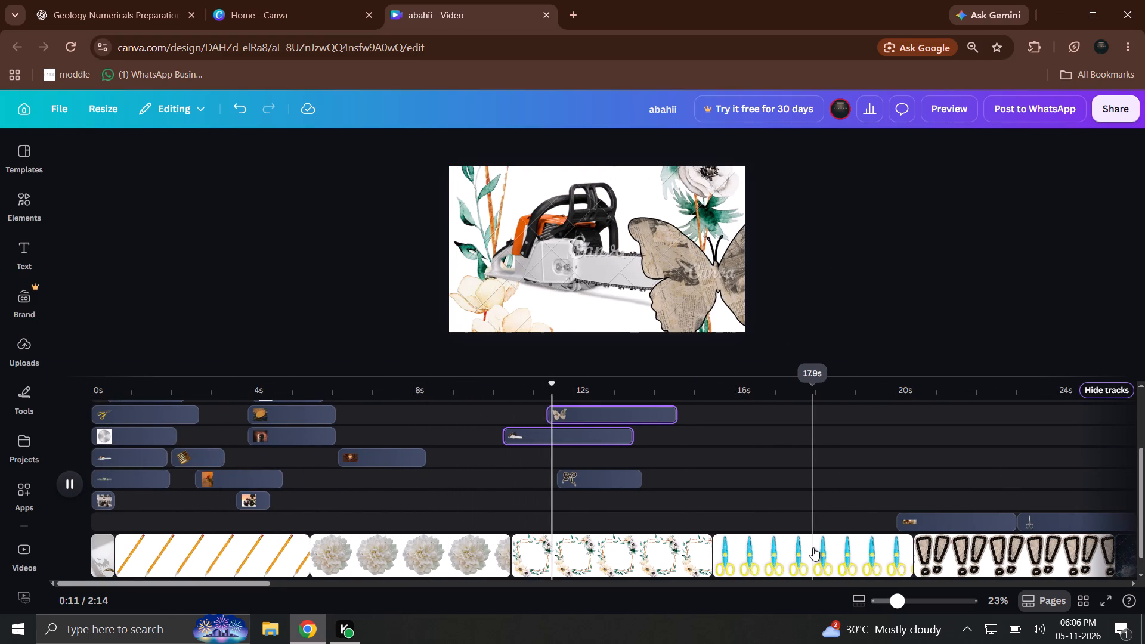
drag(769, 558, 725, 432)
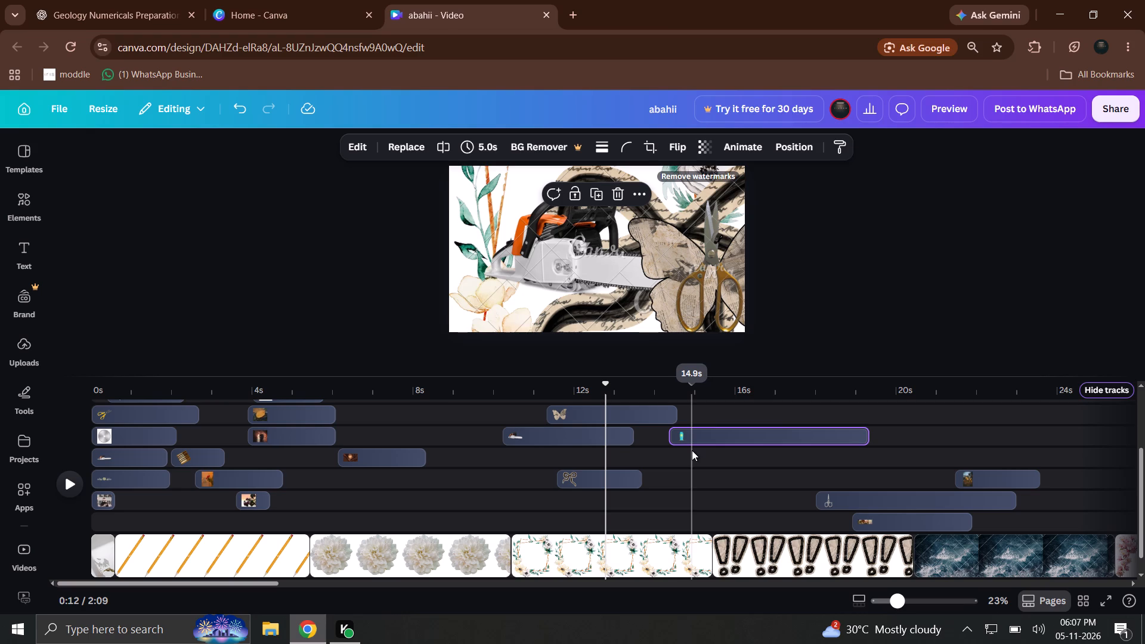
Play the video from the beginning to about 22 s to check how the overlays follow one another.
click(692, 450)
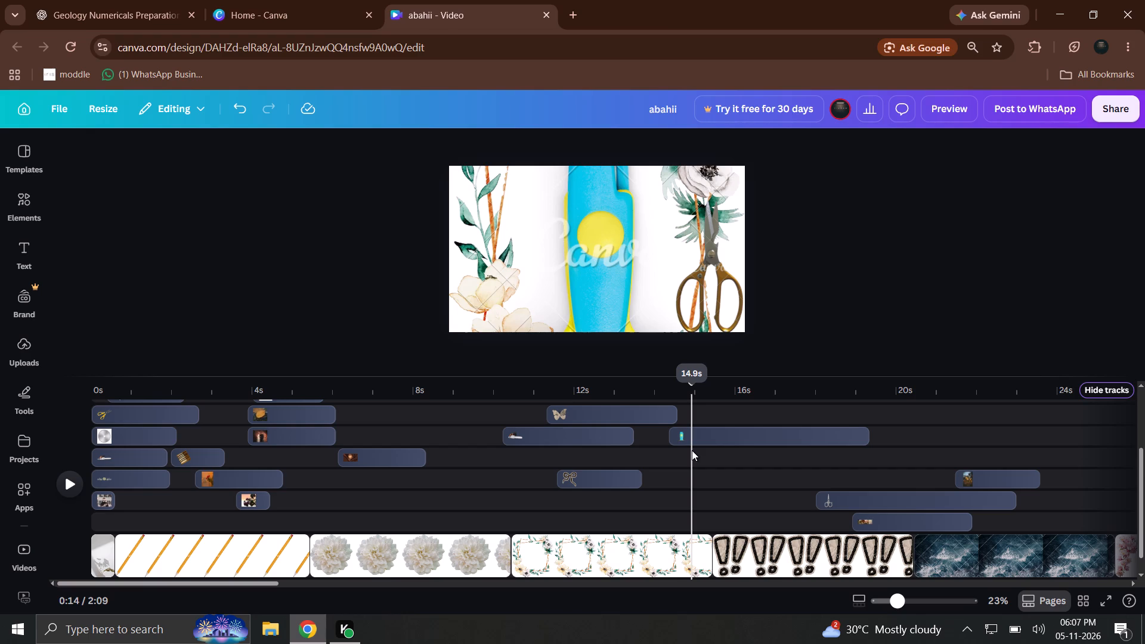
click(692, 450)
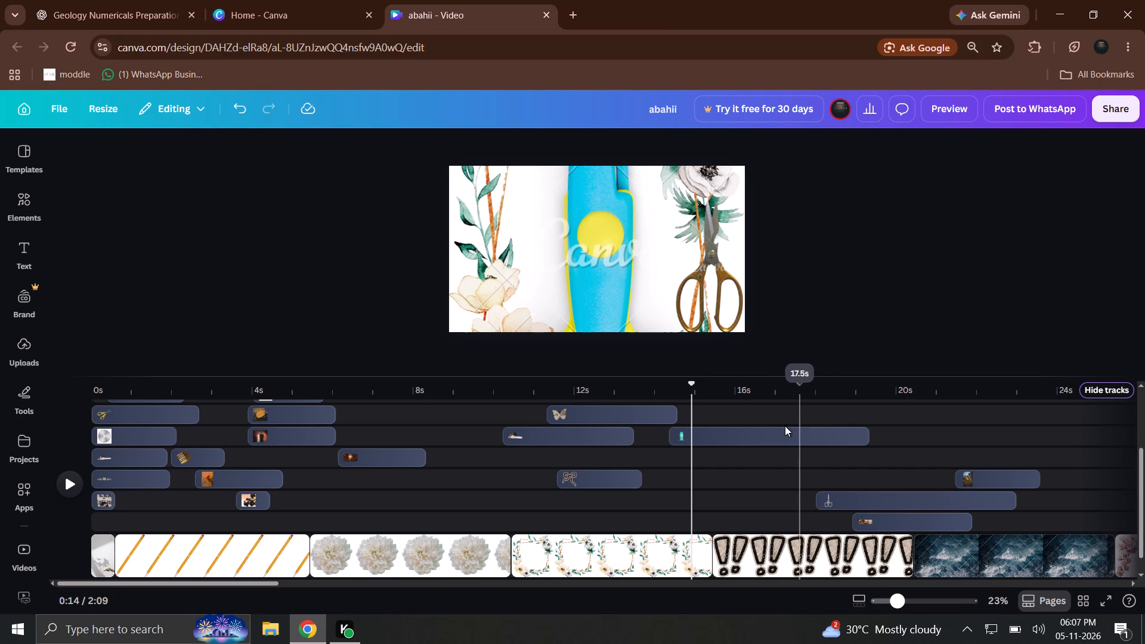
drag(606, 391, 250, 400)
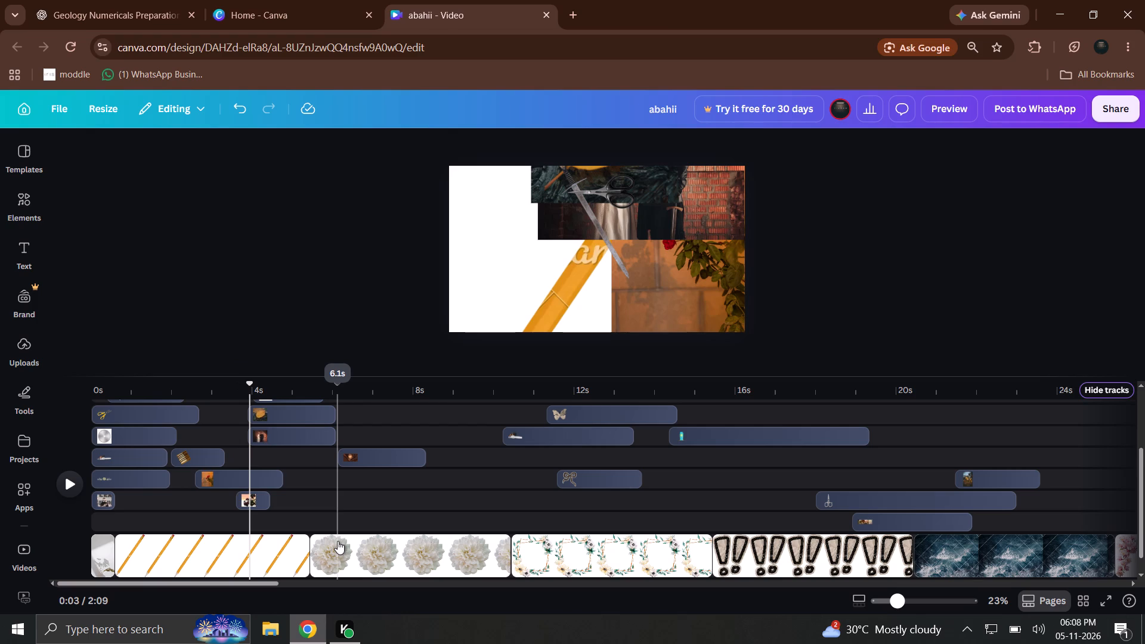
drag(322, 386, 0, 431)
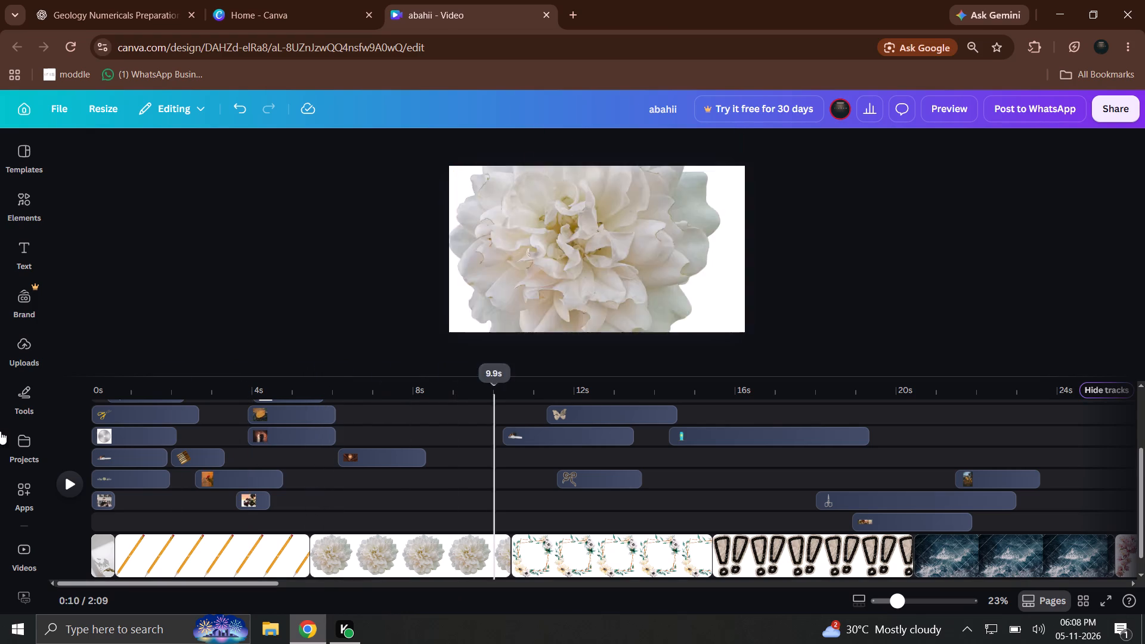
drag(0, 431, 8, 430)
click(84, 472)
click(74, 478)
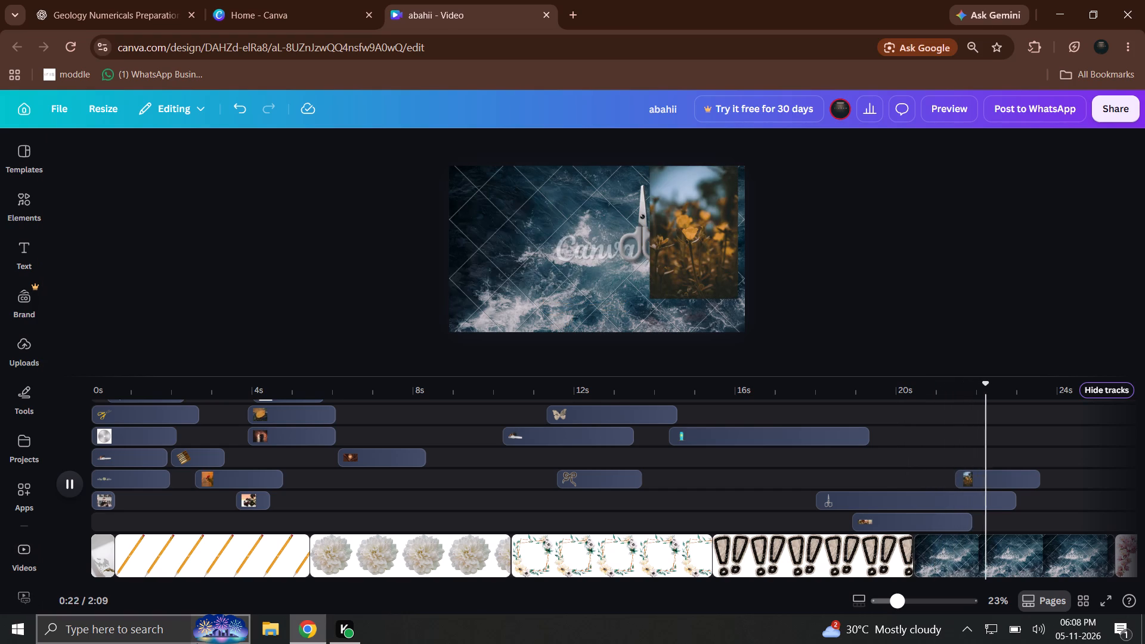
Move the blue-and-yellow scissors overlay clip earlier to start at about 4.7 s on the lowest overlay track.
drag(727, 442, 349, 516)
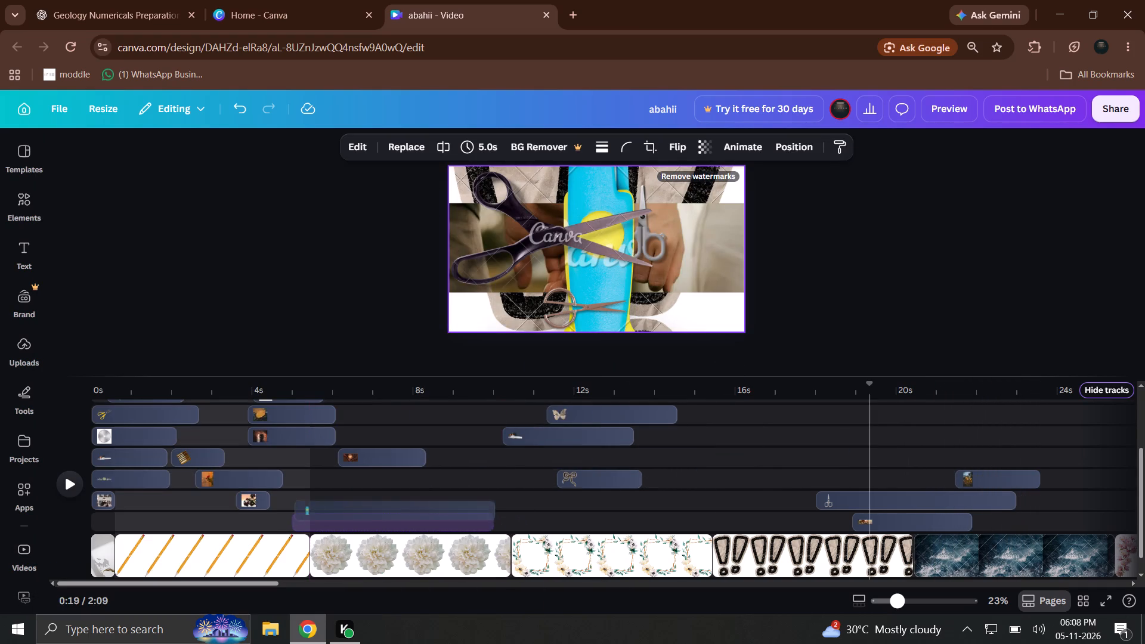
drag(349, 516, 340, 513)
Play the video from the beginning to about 11 s to check the blue-and-yellow scissors overlay's timing.
drag(249, 399, 65, 398)
click(57, 477)
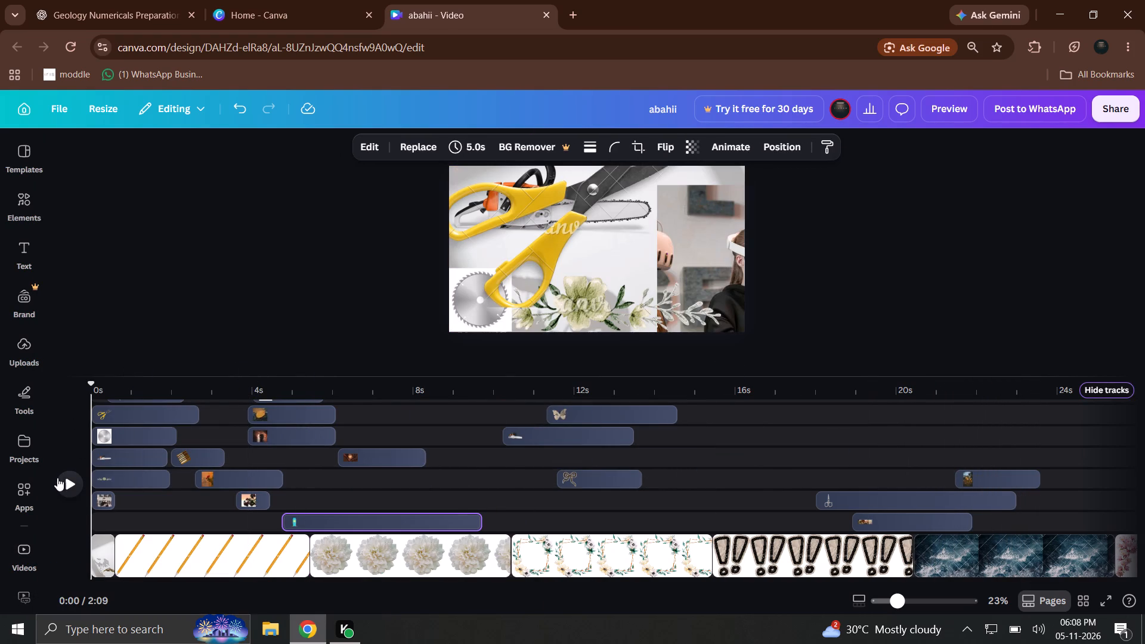
click(61, 486)
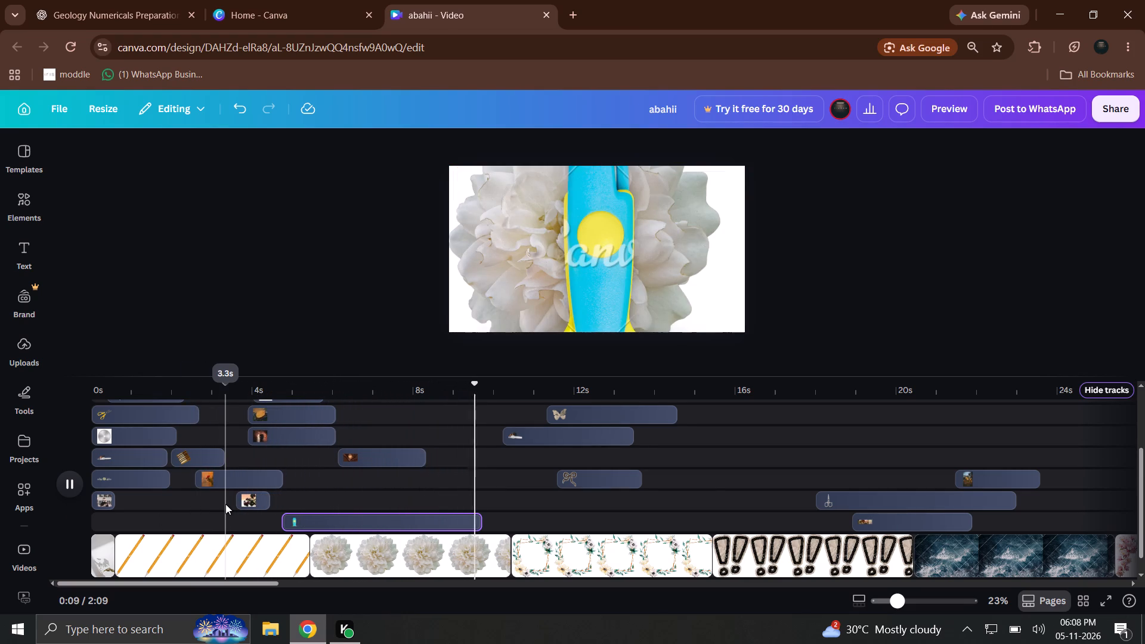
drag(245, 389, 211, 400)
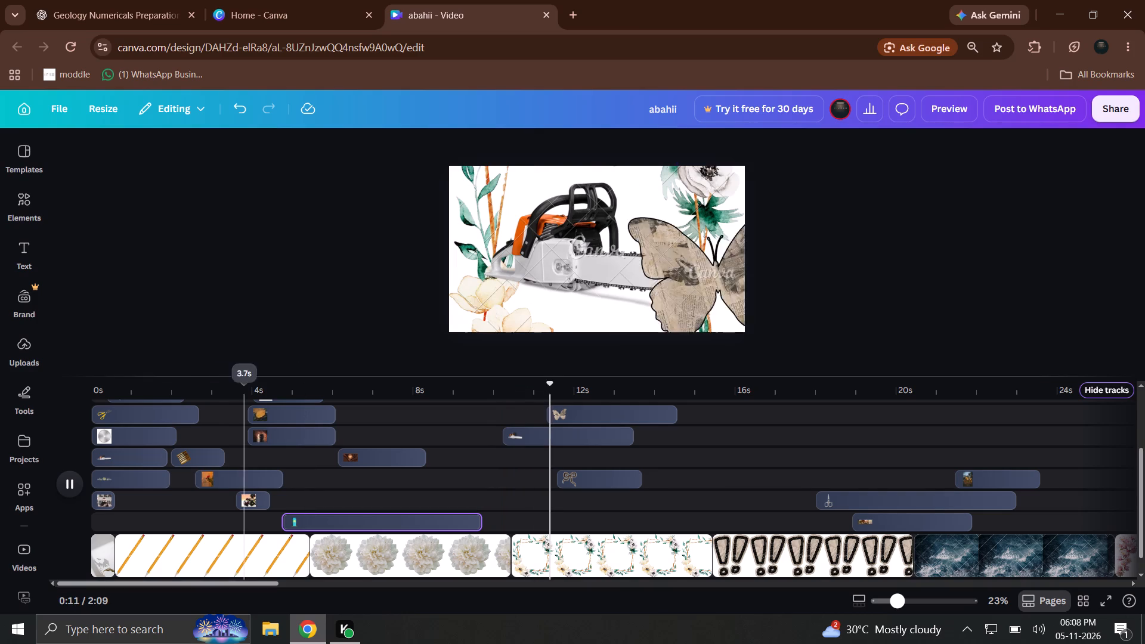
drag(211, 400, 76, 506)
click(73, 494)
click(73, 494)
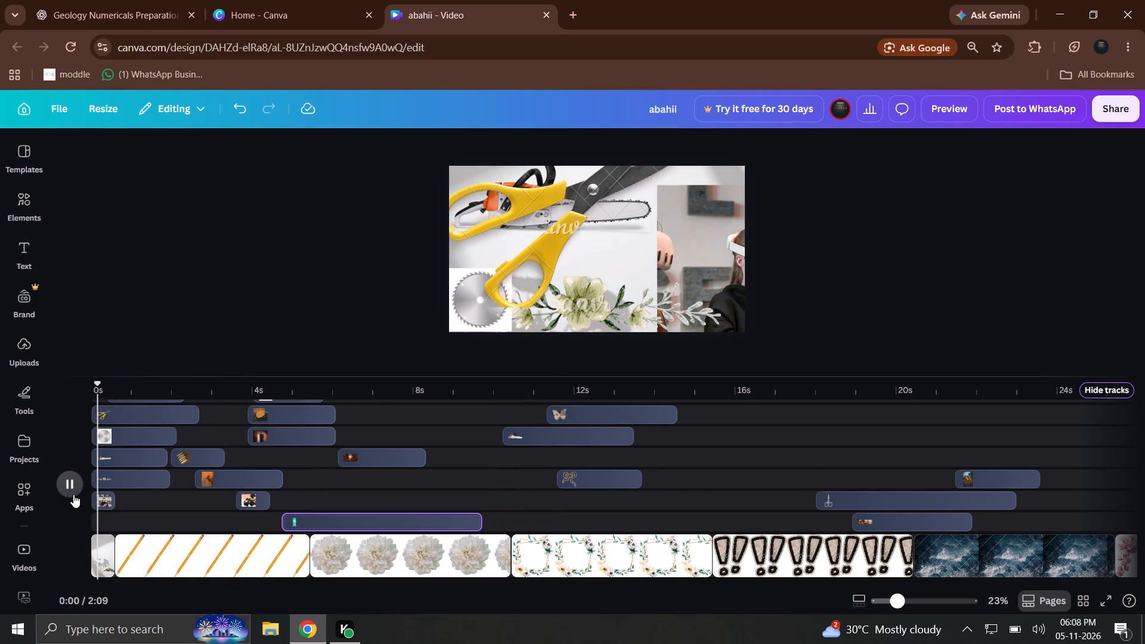
click(73, 494)
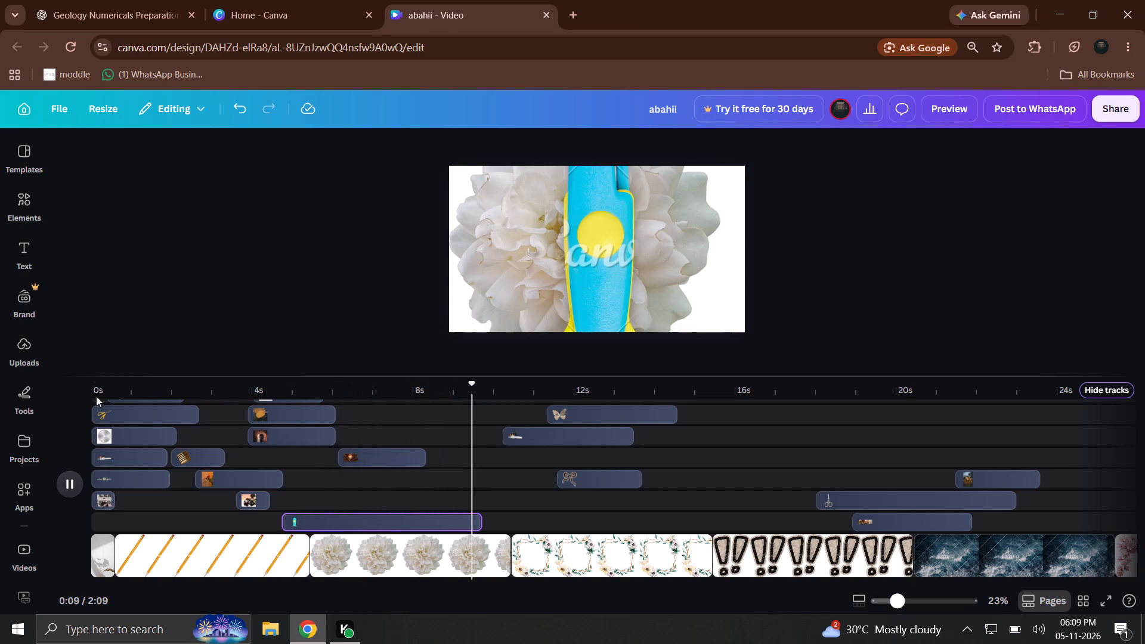
Move the blue-and-yellow scissors overlay clip to start at 0 s on the lowest overlay track.
drag(358, 530, 148, 518)
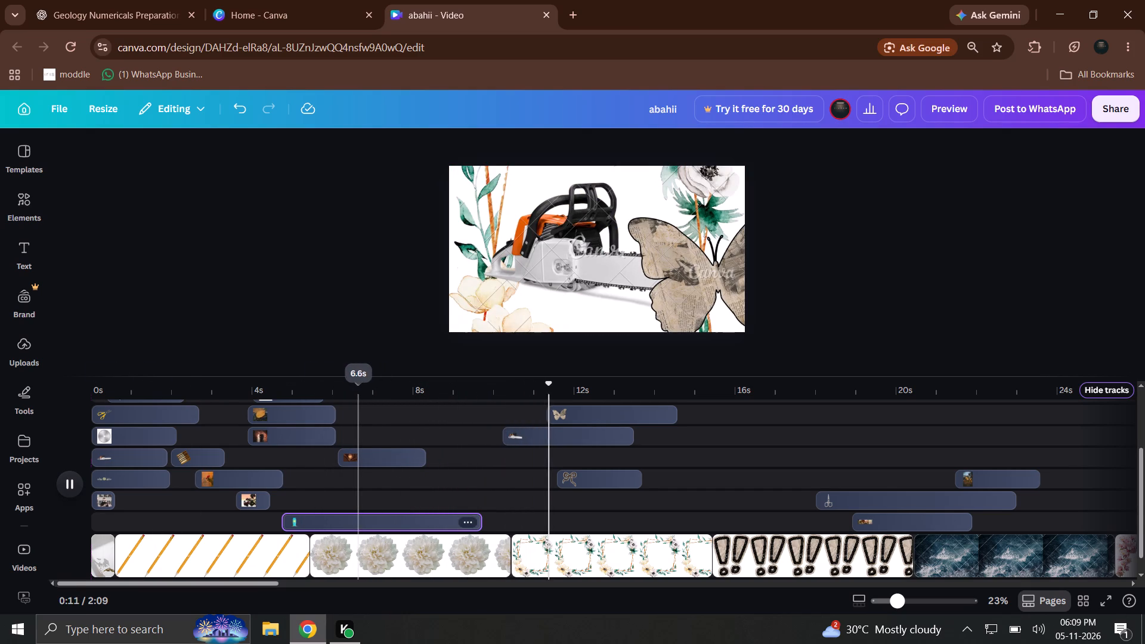
drag(148, 518, 143, 515)
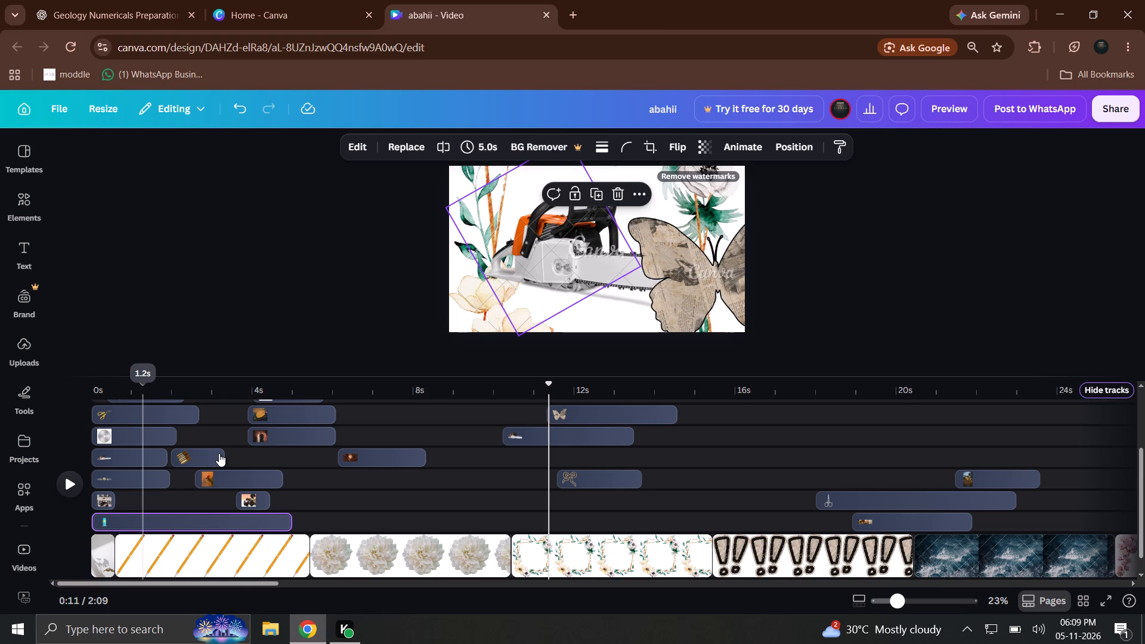
Extend the beginning of the butterfly overlay clip so it starts at about 10.7 s, keeping its end at about 14.5 s.
drag(179, 392, 640, 397)
drag(618, 426, 598, 429)
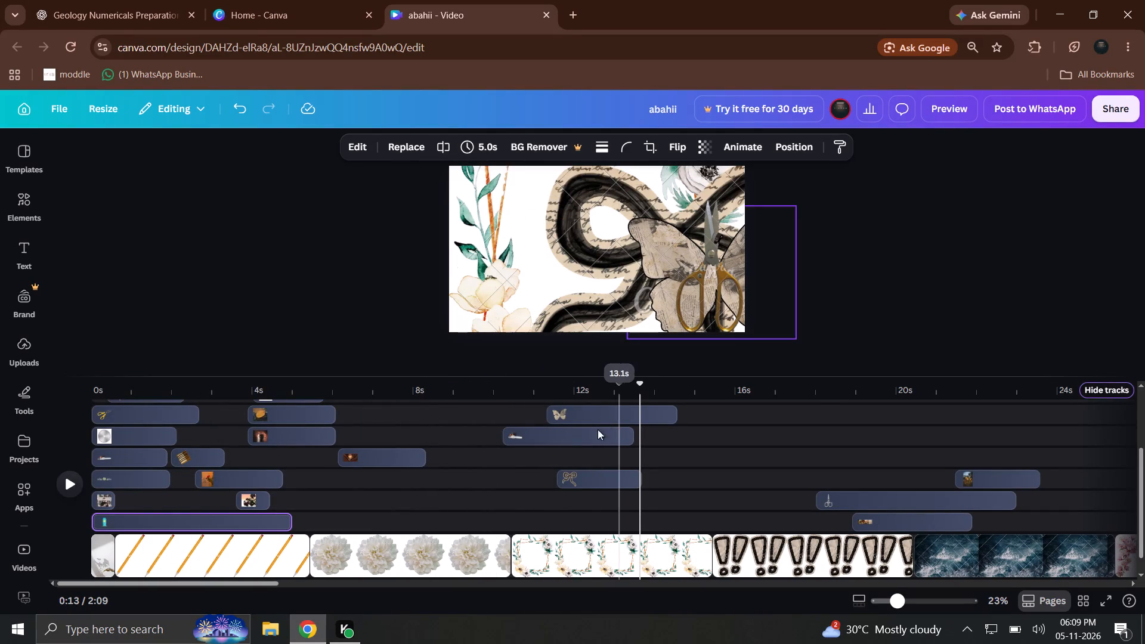
drag(598, 429, 386, 448)
drag(542, 416, 510, 395)
drag(548, 424, 521, 457)
Move the 3.2 s chainsaw overlay clip to start at about 3.6 s on a new track below the blue-and-yellow scissors clip.
drag(542, 435, 276, 522)
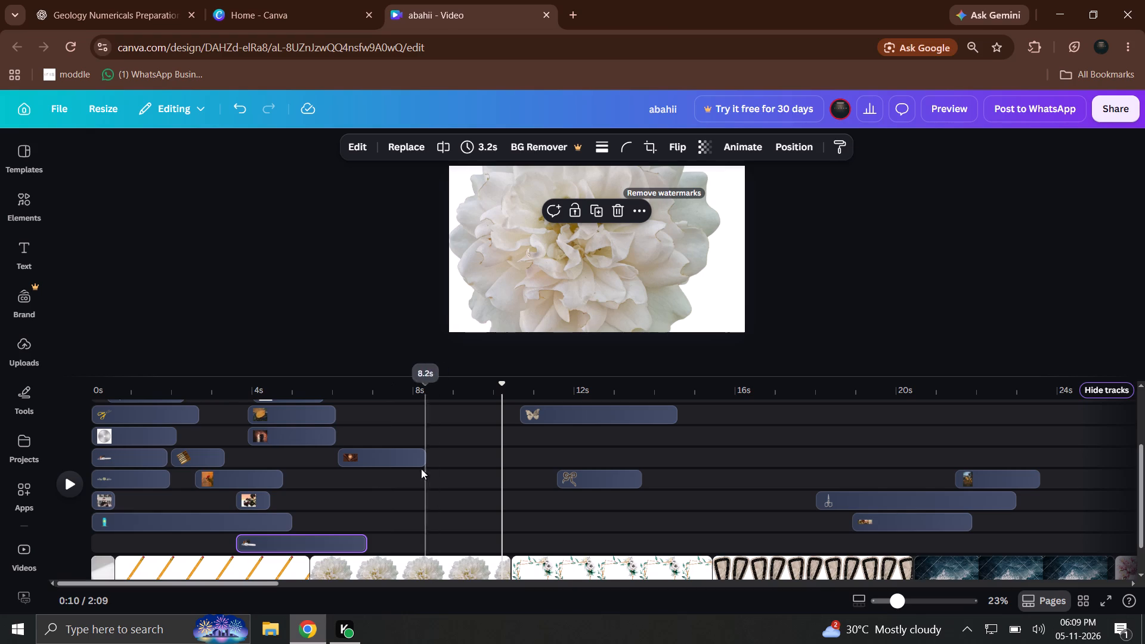
drag(382, 396, 677, 425)
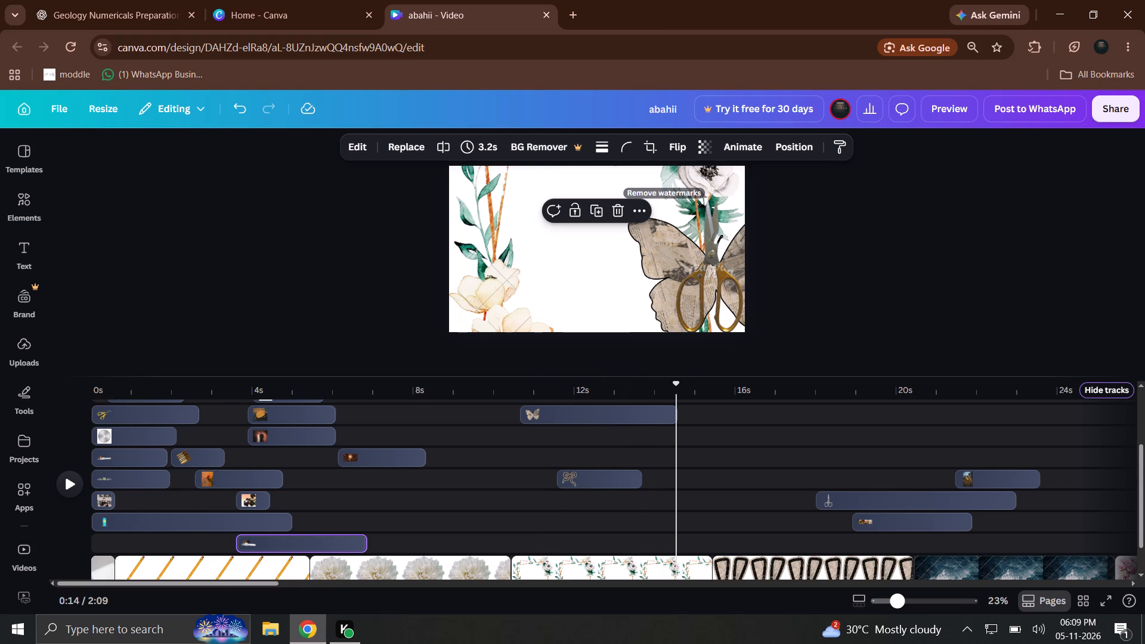
Scrub the timeline back from about 14 s to 0.7 s to check how the overlay clips overlap.
drag(466, 397, 395, 389)
drag(373, 394, 316, 402)
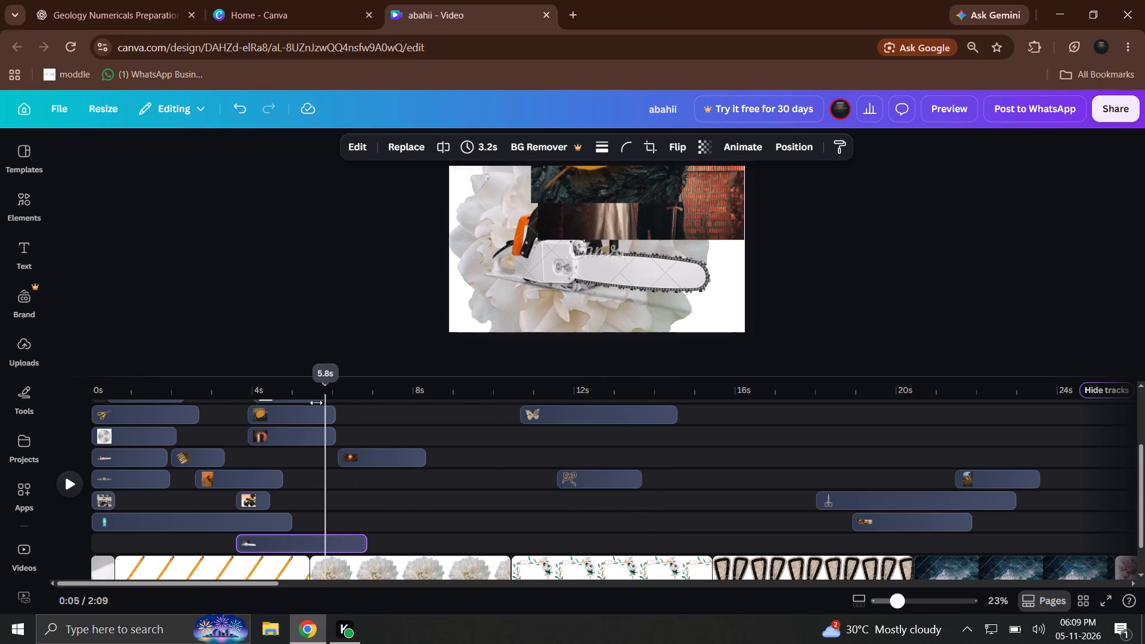
drag(316, 402, 185, 442)
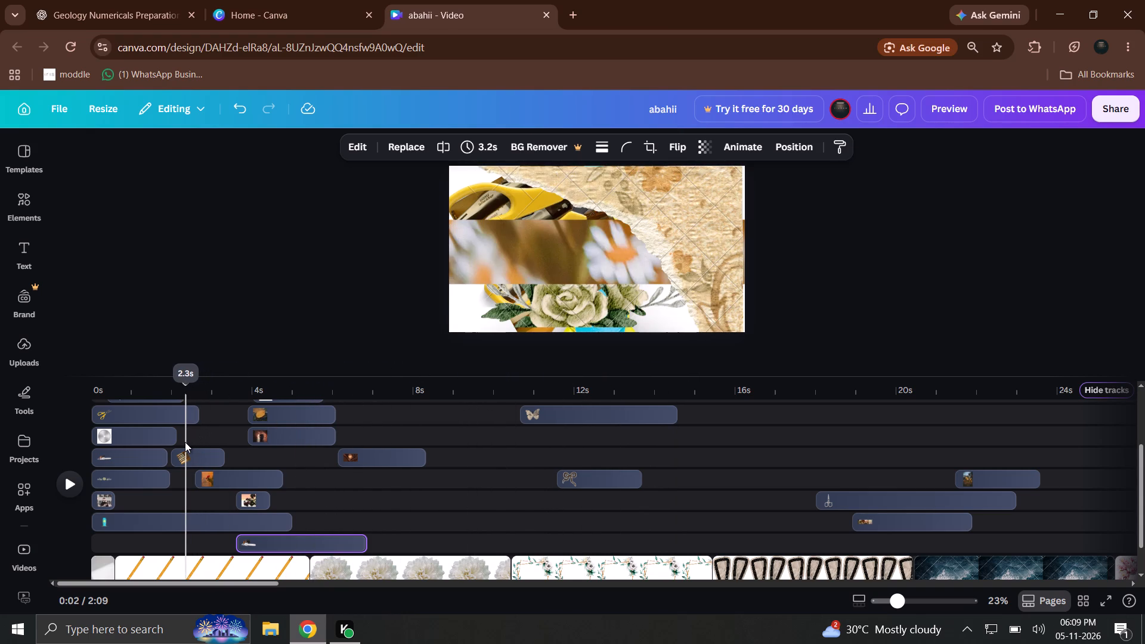
drag(185, 442, 121, 466)
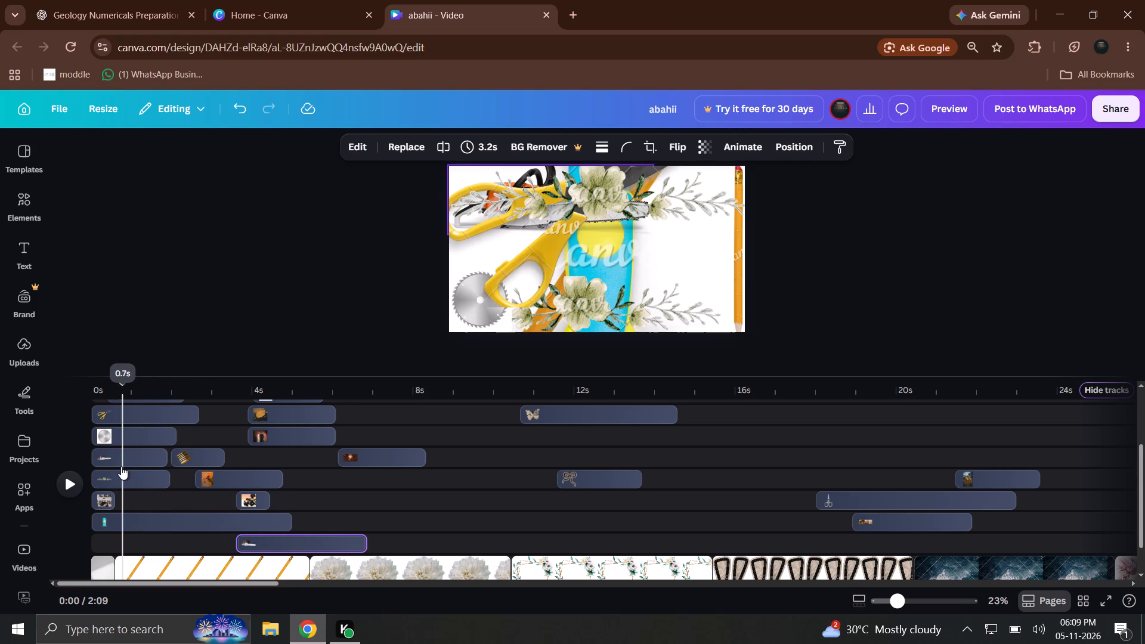
drag(121, 466, 122, 467)
drag(122, 467, 123, 467)
Move the 1.3 s brown overlay clip from near the start to about 7 s, one track lower.
drag(175, 453, 381, 469)
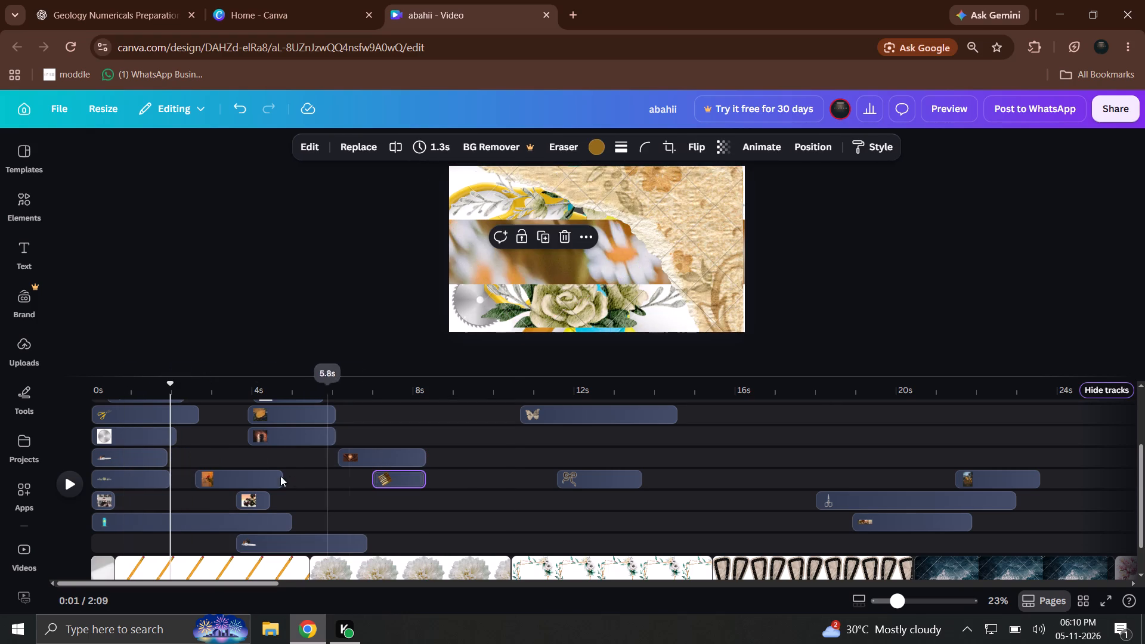
Move the 2.2 s red-roses overlay clip to start at about 5.5 s on the blue-and-yellow scissors clip's track.
drag(216, 475, 550, 456)
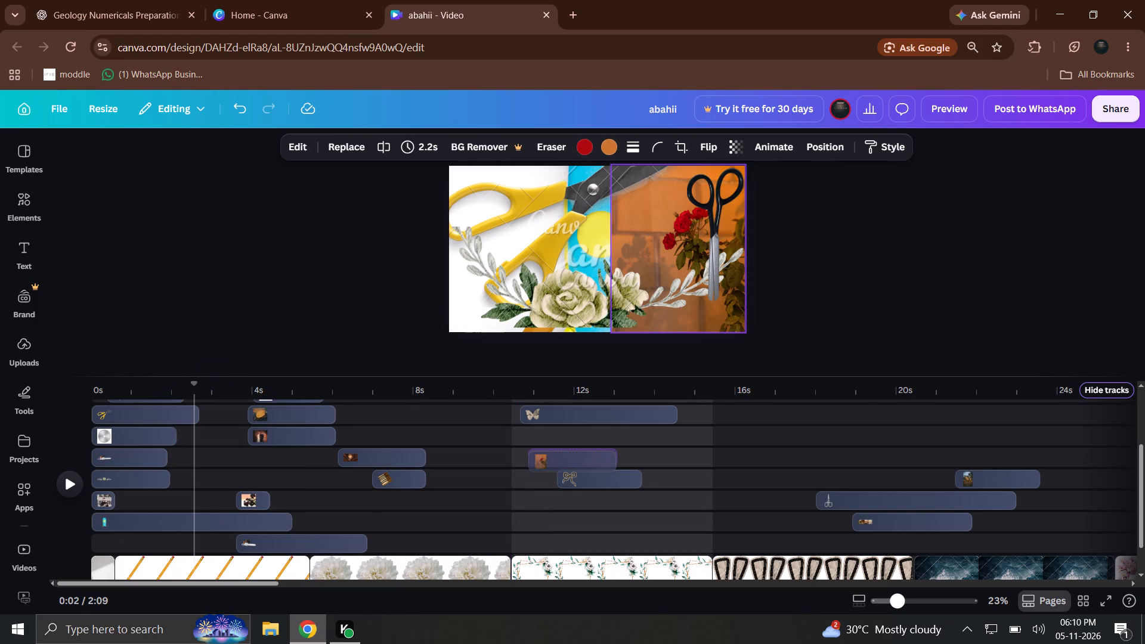
drag(550, 456, 422, 502)
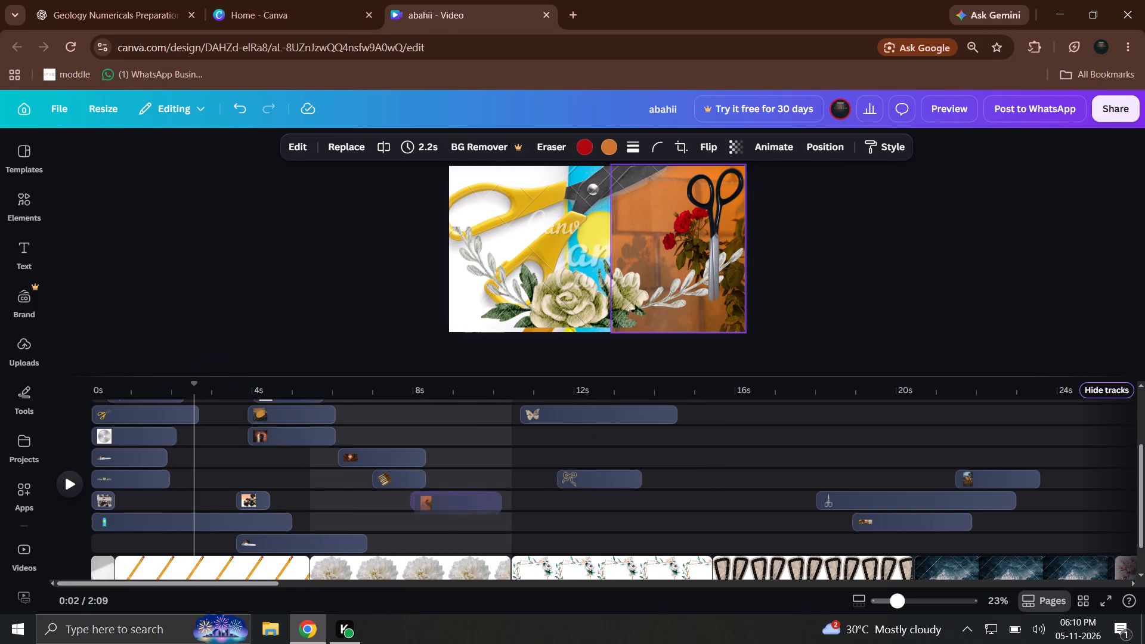
drag(422, 502, 336, 529)
Select the seven early overlay clips including the yellow scissors and saw blade, and shift them together so the first ones start at about 7.2 s.
drag(324, 507, 166, 420)
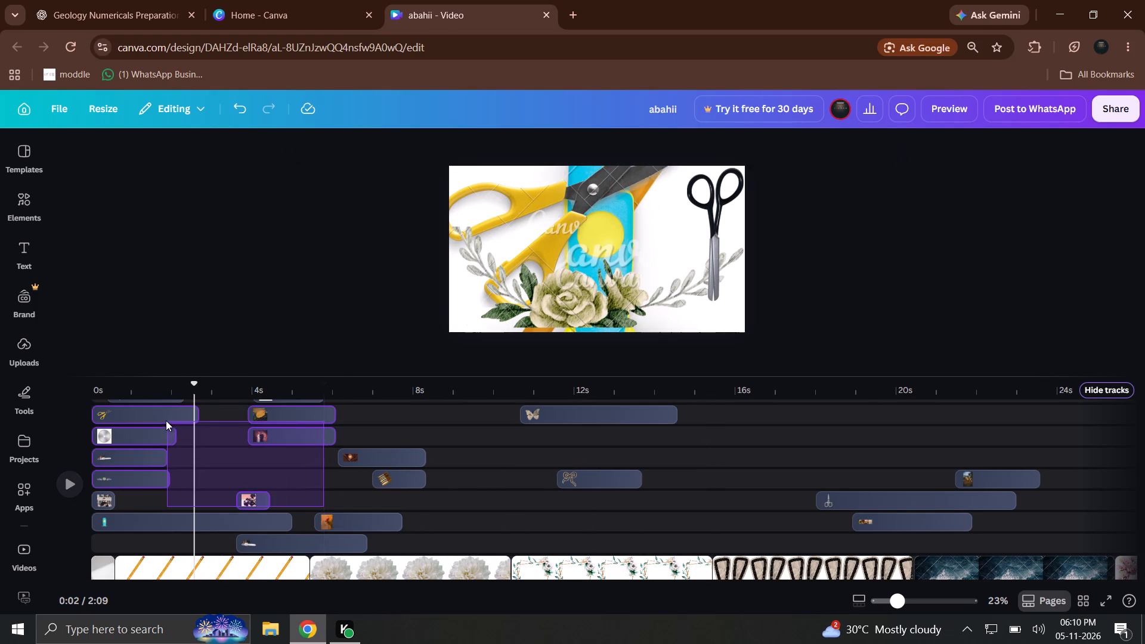
drag(159, 422, 448, 425)
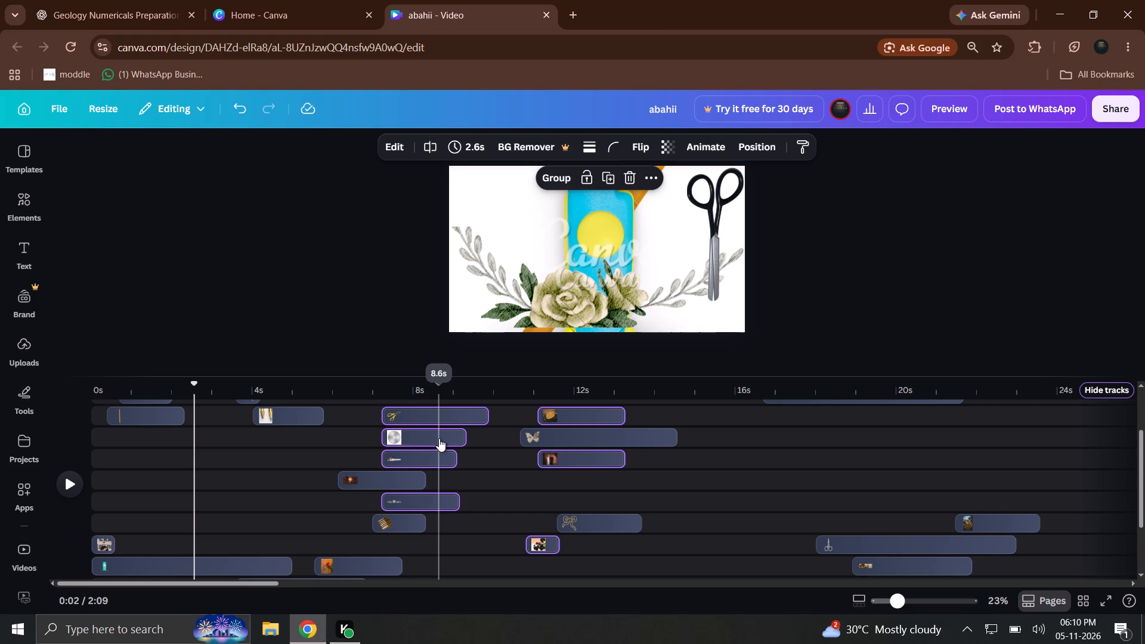
Move only the 2.1 s saw blade clip back to start at about 3.8 s, on the same track as the floral clip.
click(439, 438)
click(439, 438)
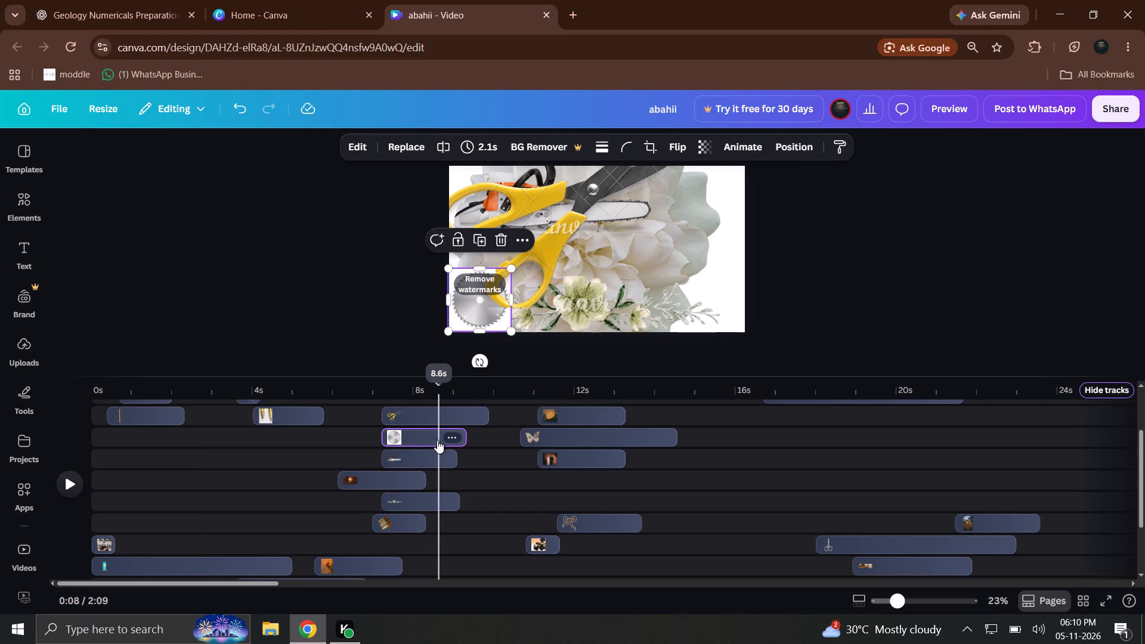
drag(435, 441, 304, 493)
Move the 2.2 s candle clip to start at about 3.8 s, directly below the saw blade clip.
drag(355, 474, 552, 445)
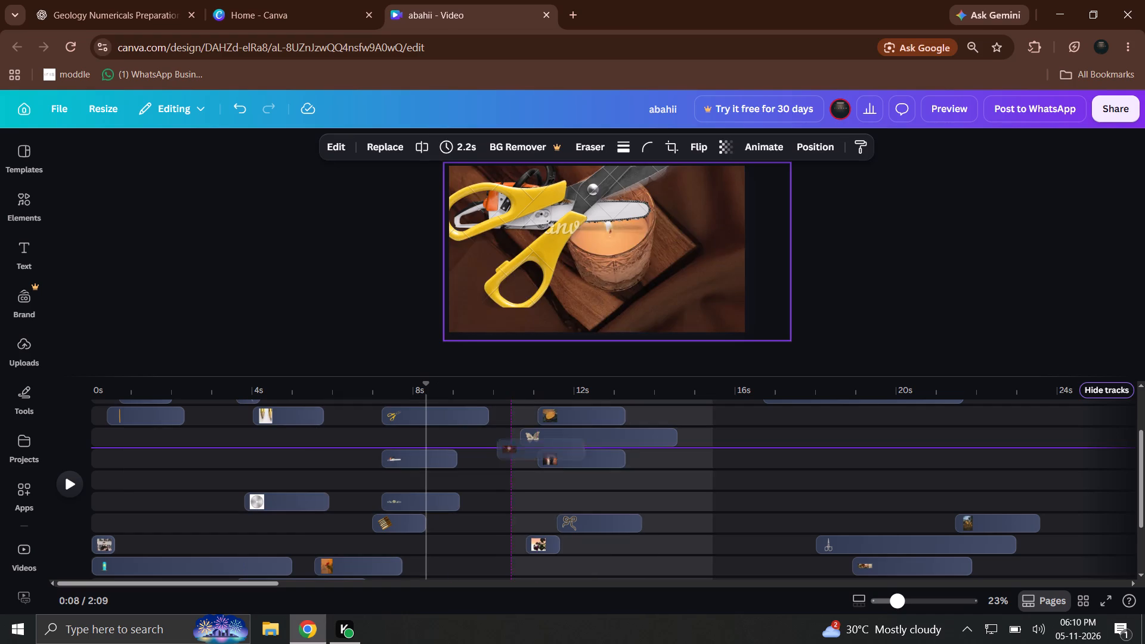
drag(552, 445, 580, 452)
drag(591, 466, 278, 510)
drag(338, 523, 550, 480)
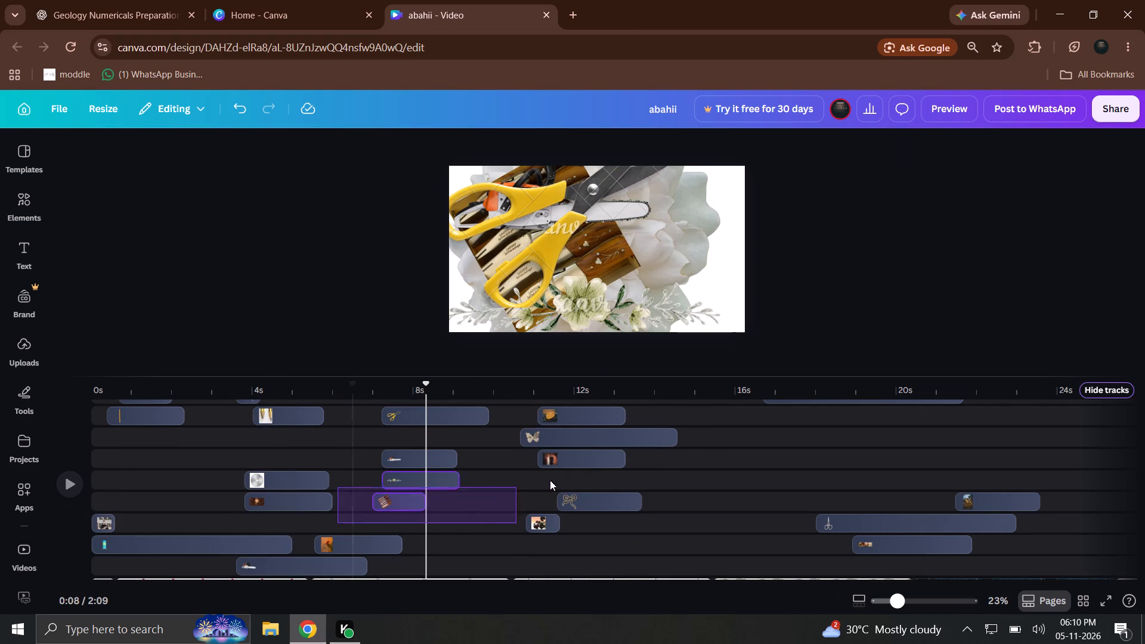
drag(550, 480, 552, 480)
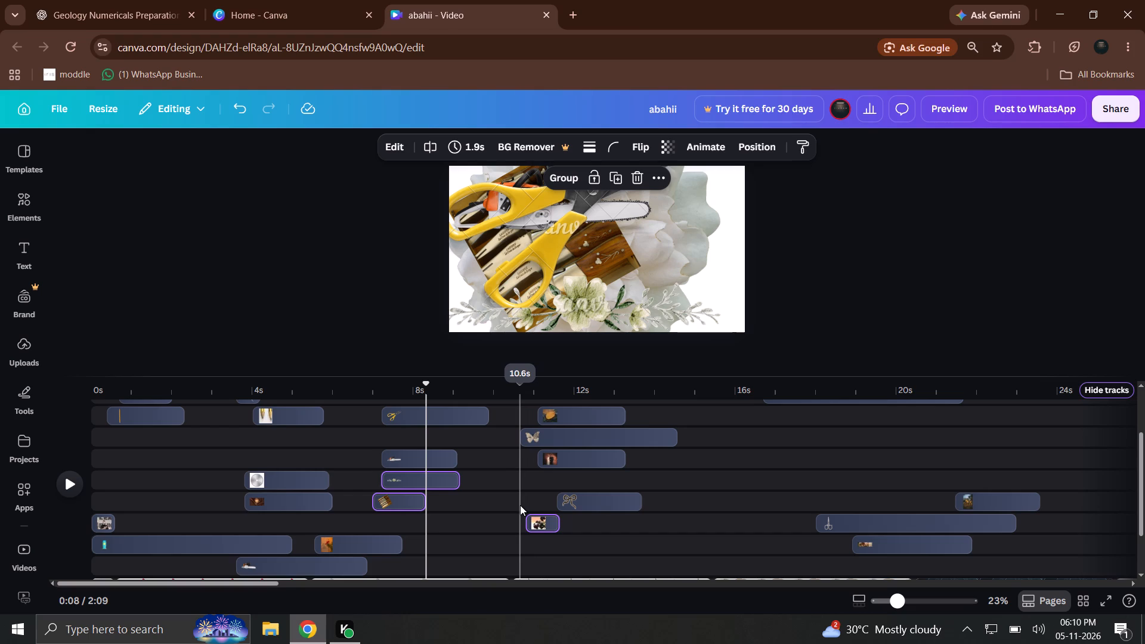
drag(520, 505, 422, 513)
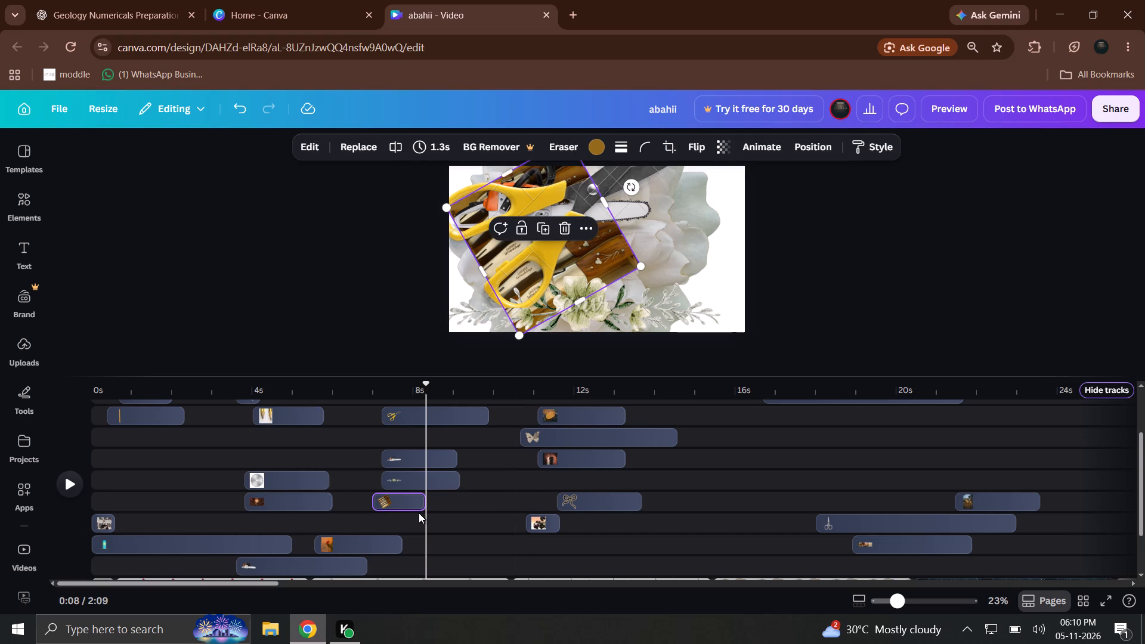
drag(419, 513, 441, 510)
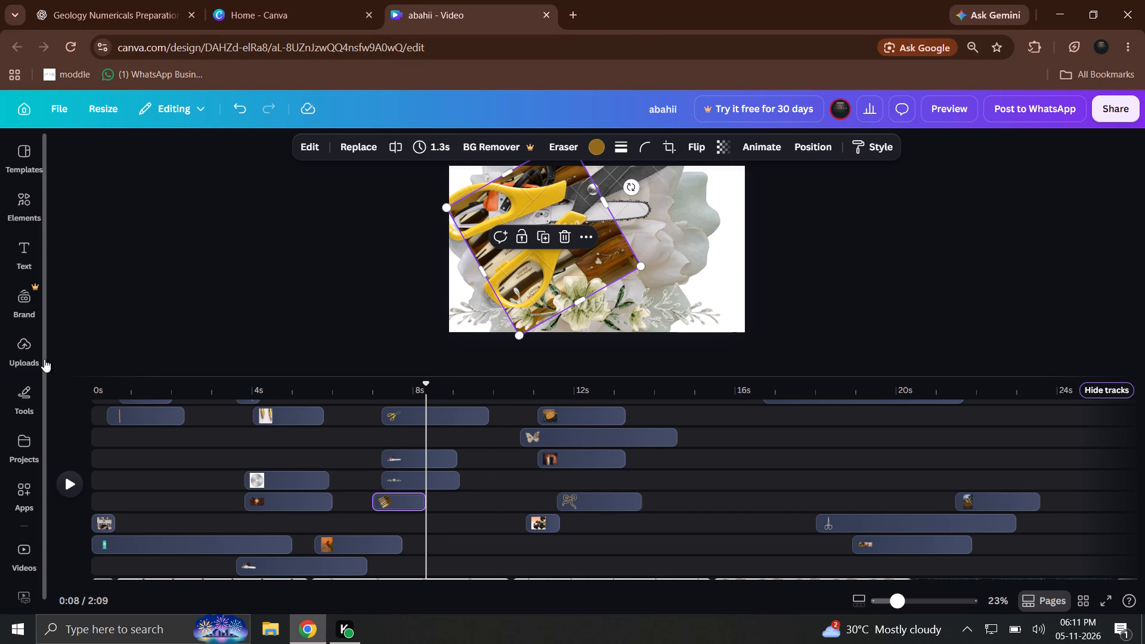
Move the 1.7 s pencils clip to start at about 9.3 s, on the chainsaw clip's track.
drag(190, 405, 279, 418)
drag(279, 418, 352, 435)
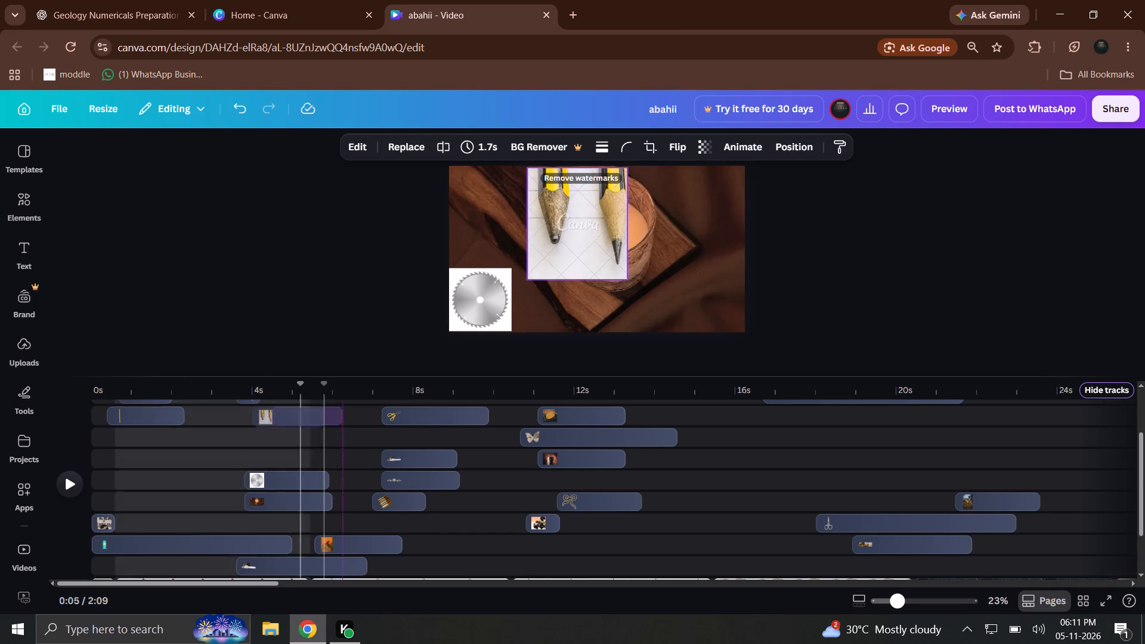
drag(352, 435, 494, 456)
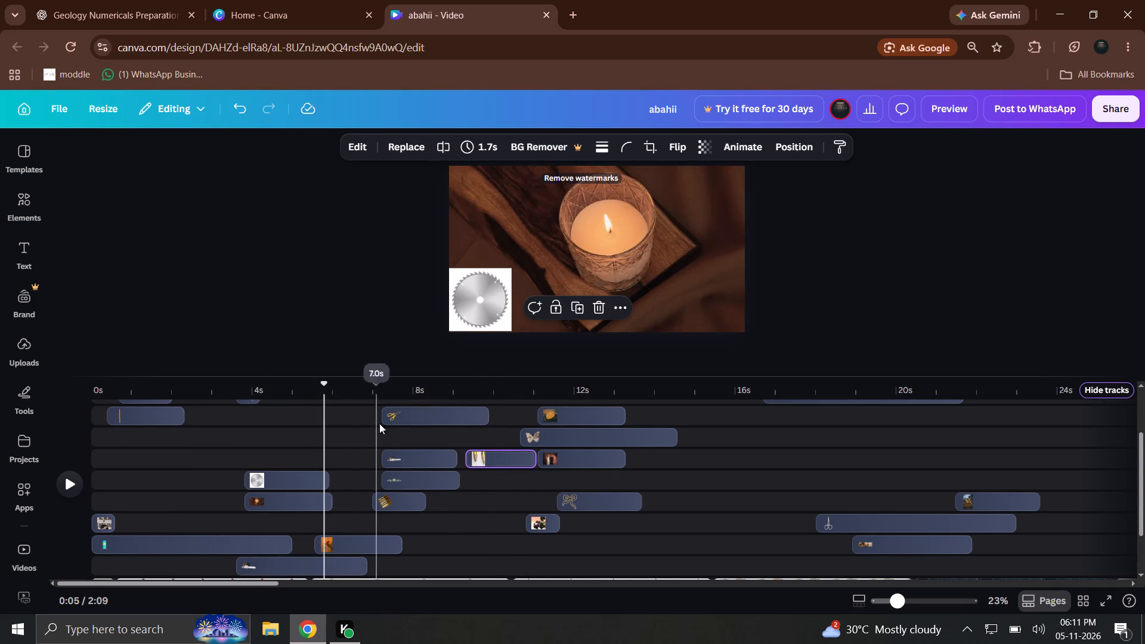
Extend the beginning of the yellow scissors clip so it starts at about 6.5 s, keeping its end in place.
drag(389, 414, 360, 421)
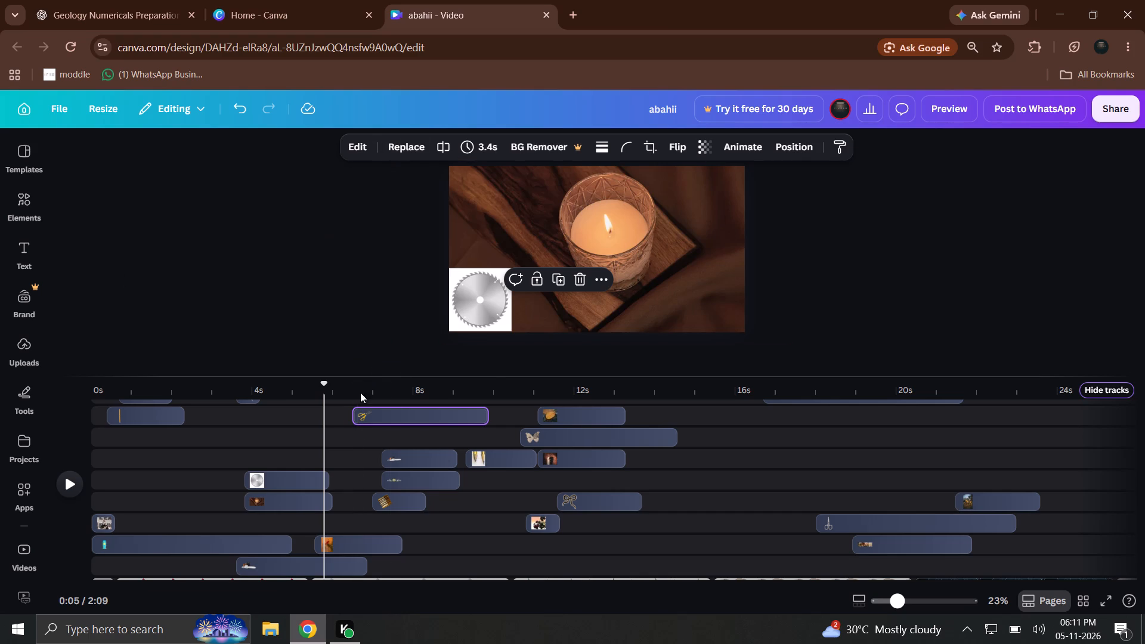
Select the eight overlay clips between about 7 s and 14.5 s, from the butterfly's track down, and shift them together so the butterfly starts at about 20.4 s.
drag(706, 537, 397, 429)
drag(531, 448, 800, 447)
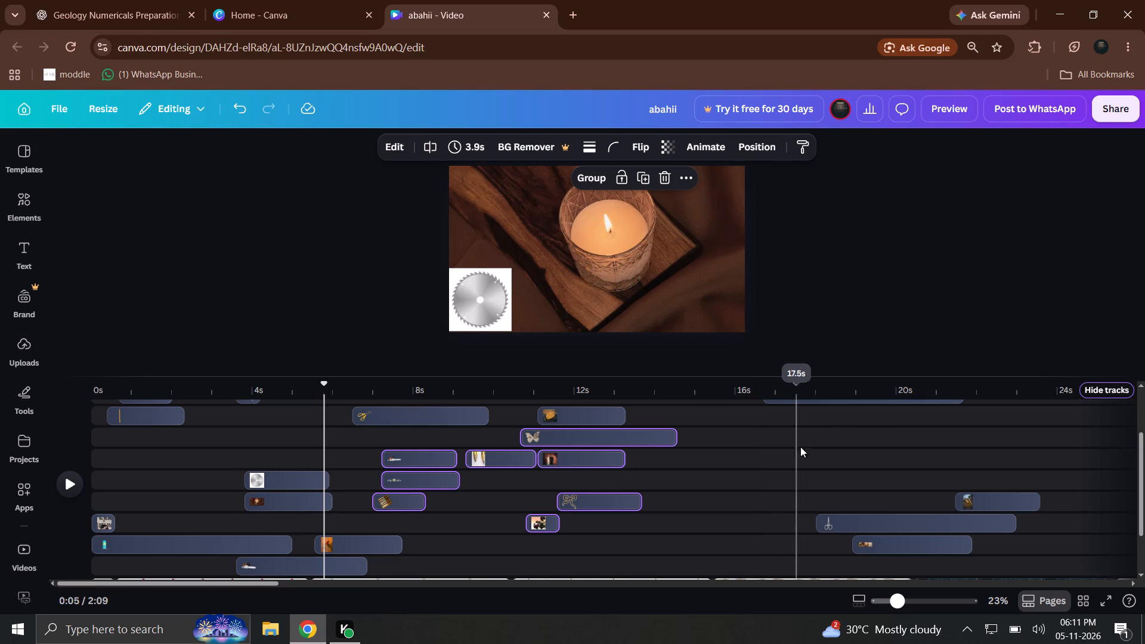
drag(800, 447, 926, 444)
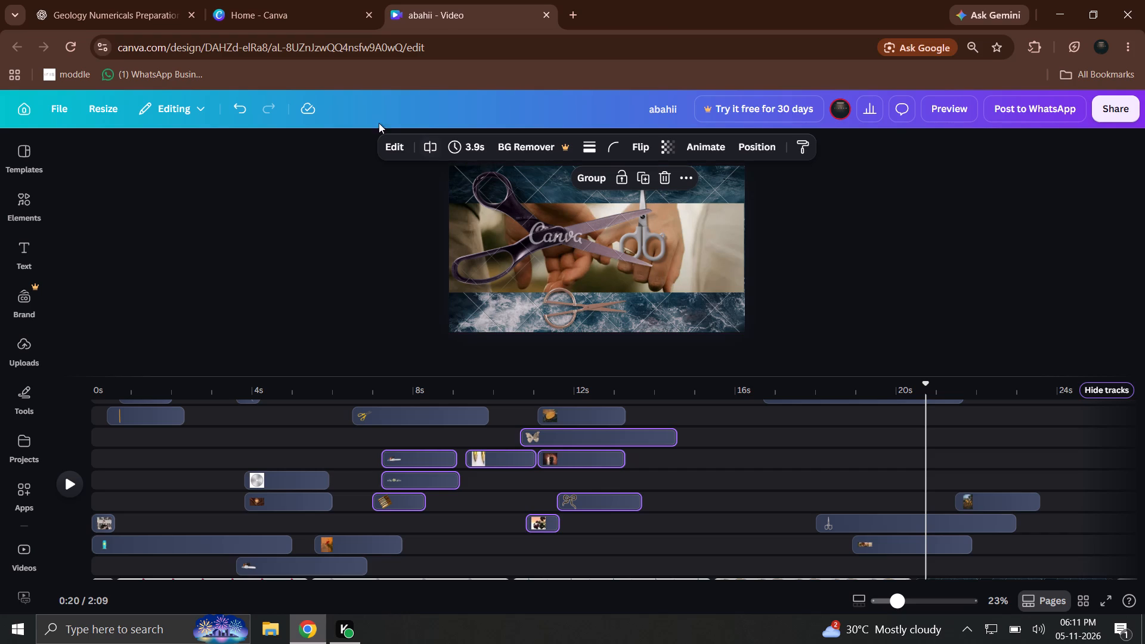
drag(535, 429, 648, 418)
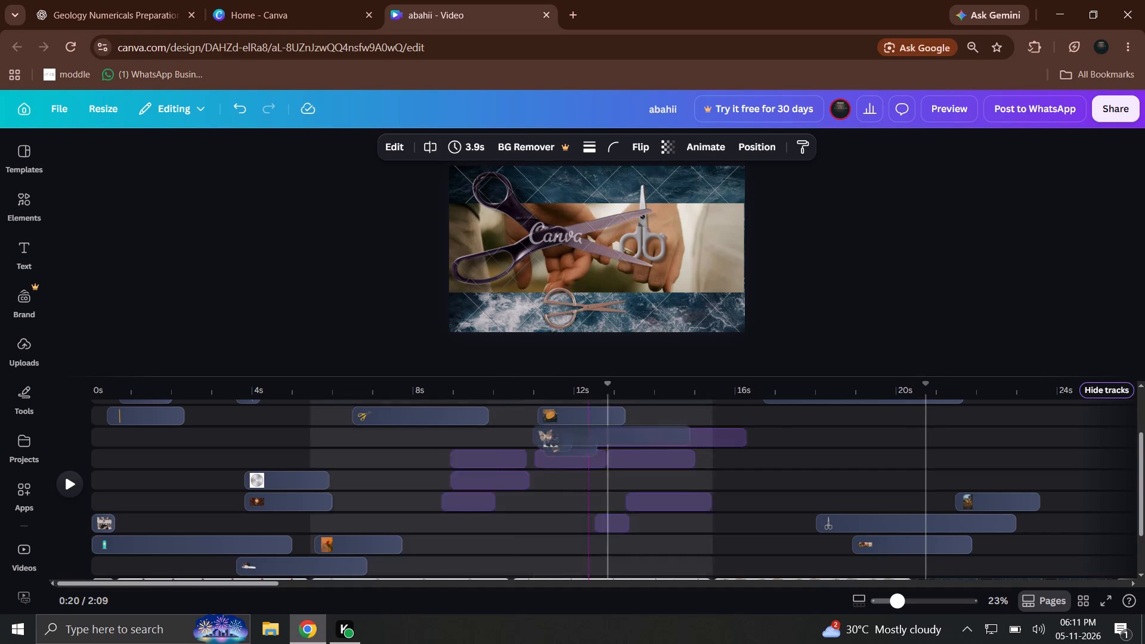
drag(648, 418, 921, 451)
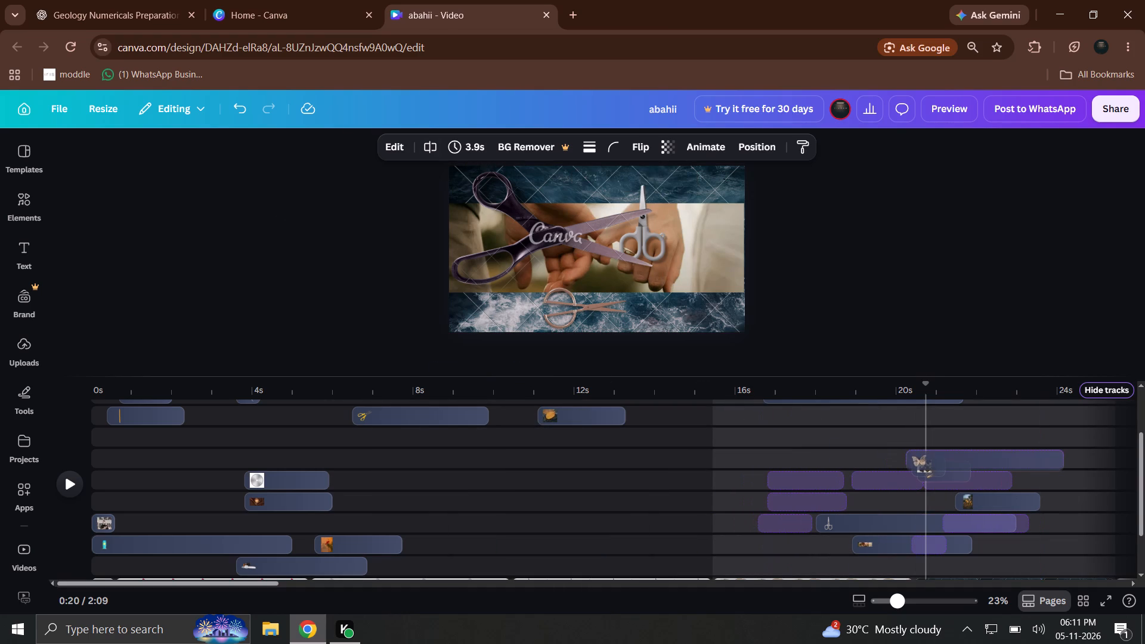
drag(921, 451, 923, 450)
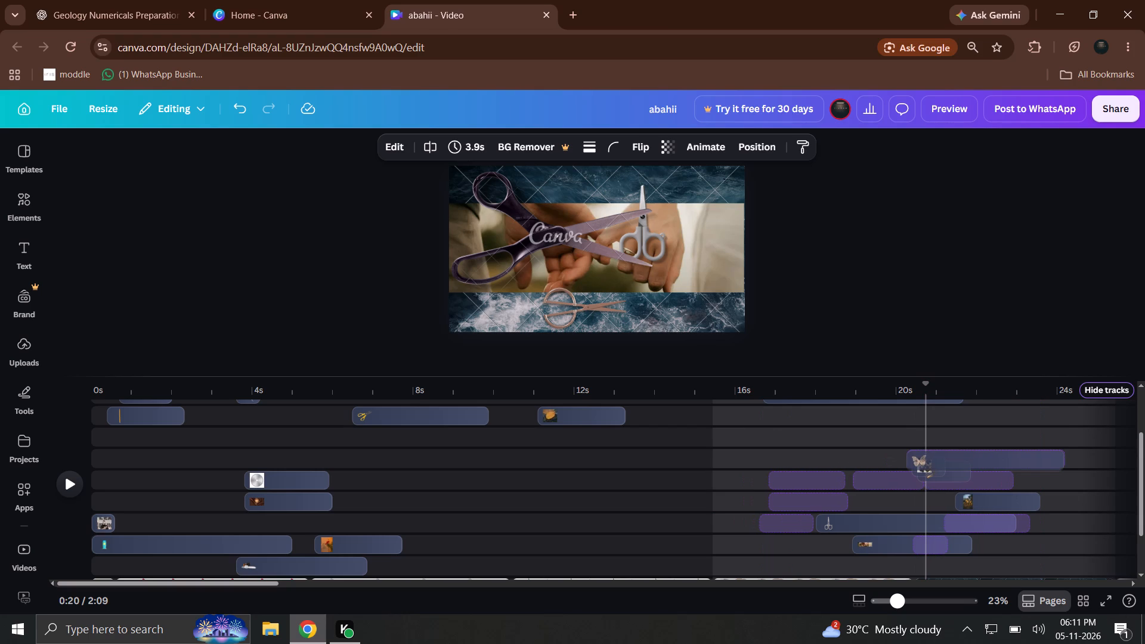
drag(923, 450, 923, 444)
Move the 1.7 s pencils clip alone back to start at about 7.2 s.
drag(863, 432, 856, 506)
drag(880, 456, 401, 454)
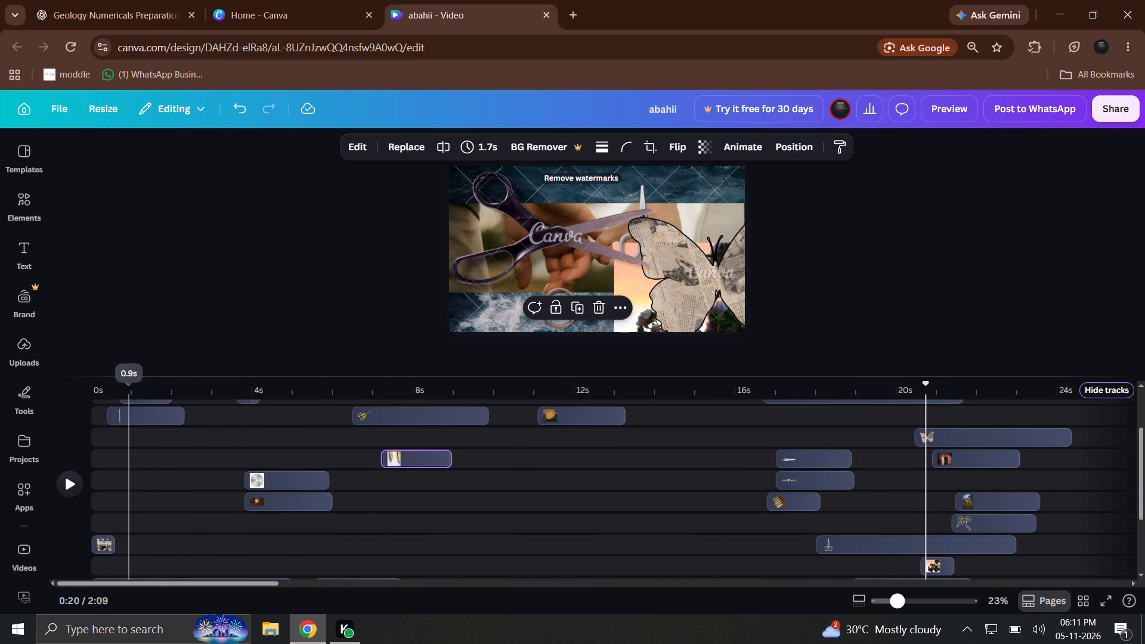
Play the video from about 0.9 s to 13 s to review the rearranged overlays.
click(126, 399)
click(80, 492)
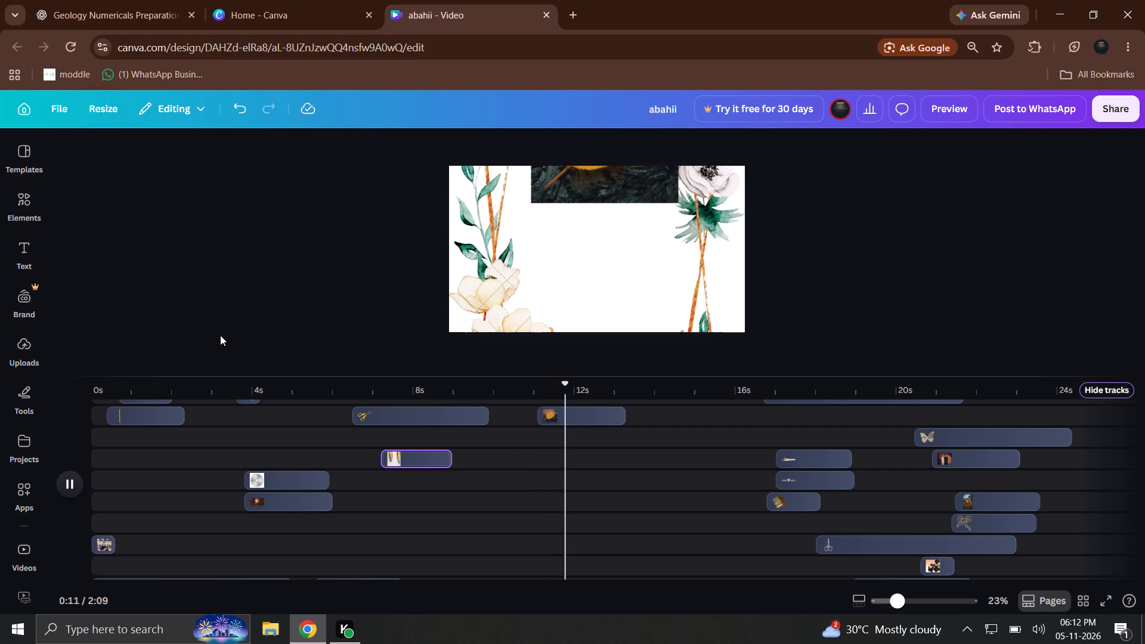
click(247, 308)
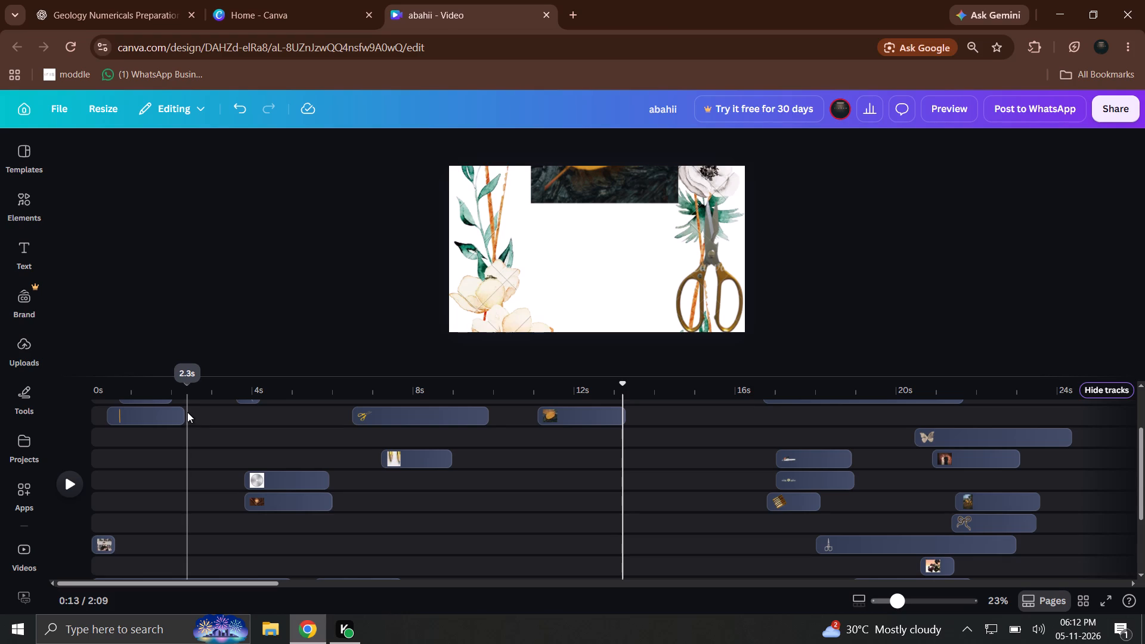
Select the yellow scissors, pencils, saw blade and candle clips and move them to lower tracks, with the saw blade and candle starting at about 5 s.
drag(250, 423, 474, 497)
drag(409, 454, 277, 447)
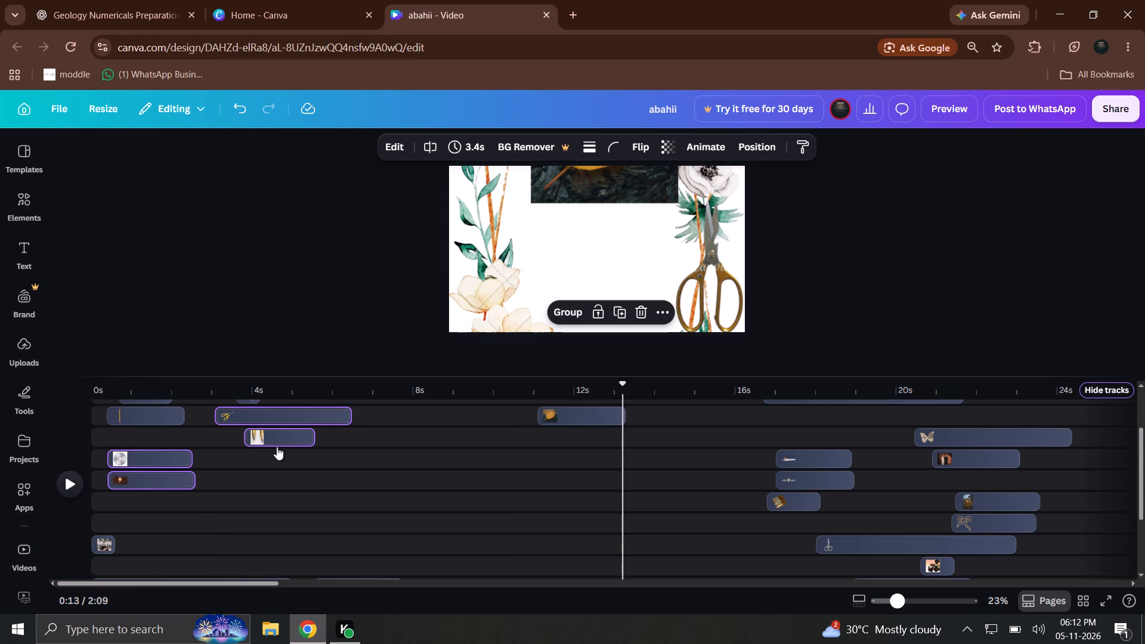
drag(277, 447, 232, 584)
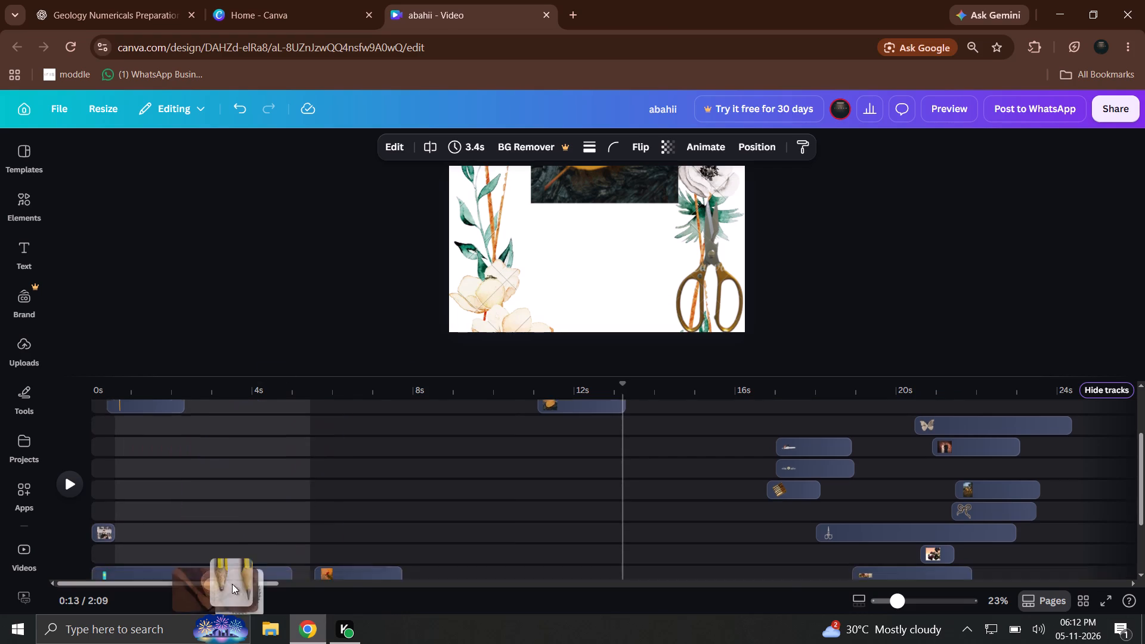
drag(232, 584, 462, 489)
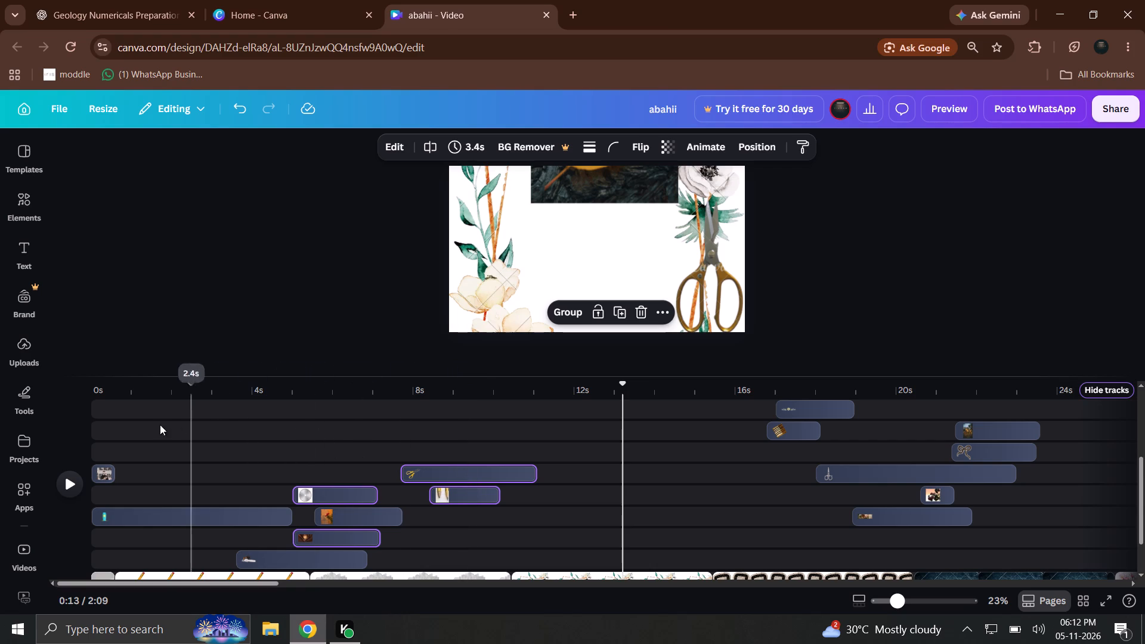
Play the video from the beginning to about 5.5 s to check the moved overlays.
drag(114, 392, 82, 394)
click(75, 494)
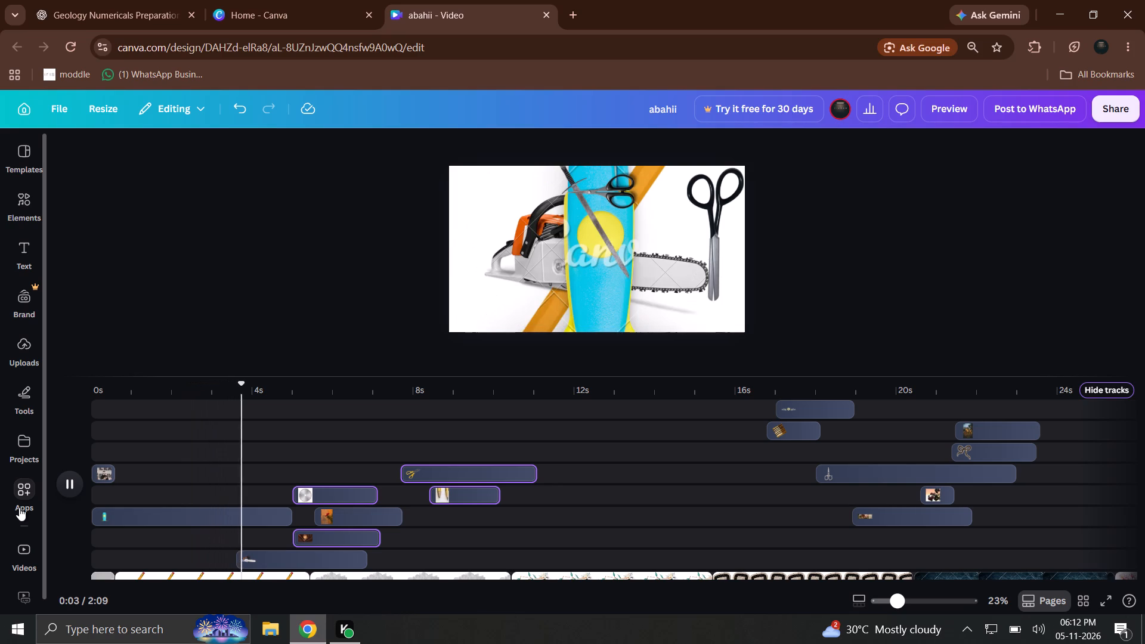
Move the four selected clips later together, so the saw blade and candle start at about 15.5 s and the yellow scissors at about 18.1 s.
drag(457, 488, 581, 484)
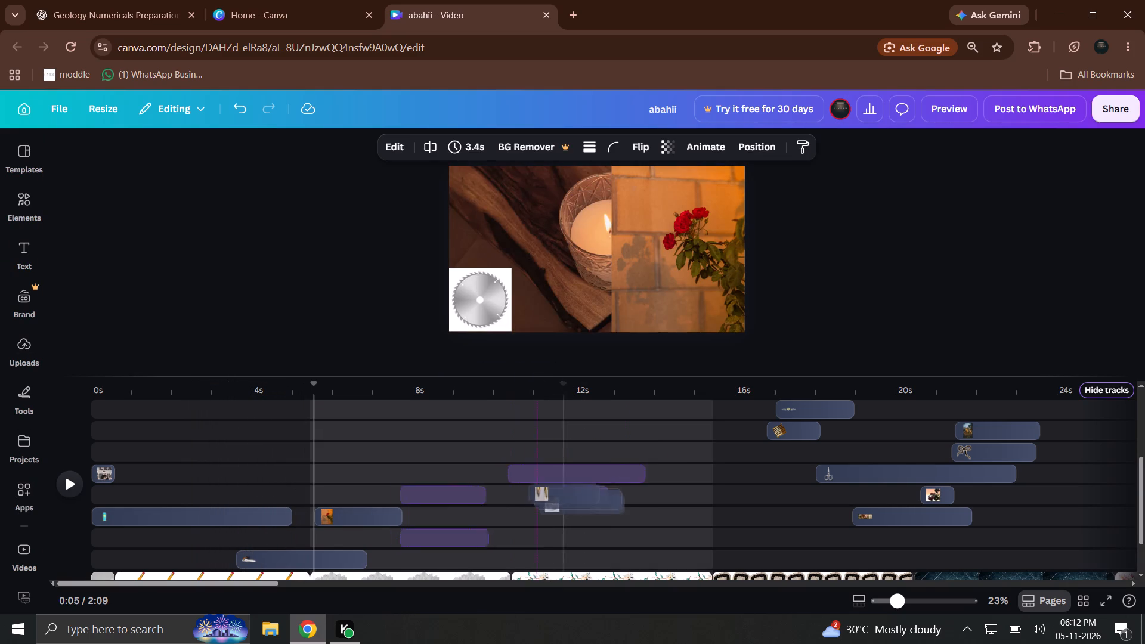
drag(581, 484, 877, 451)
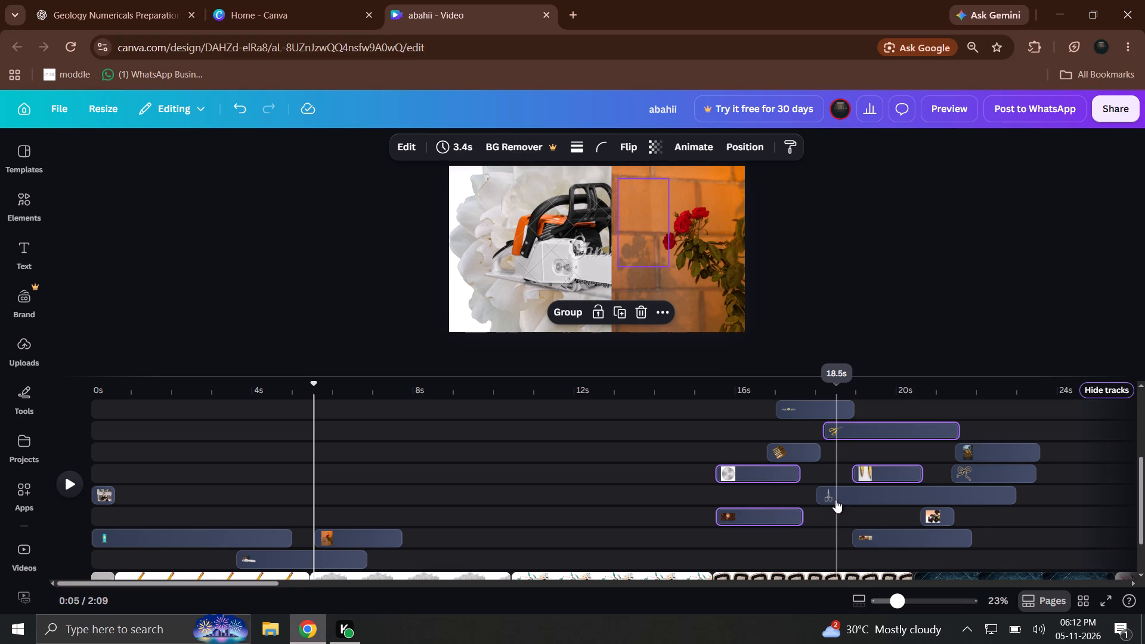
Move the 5.0 s blue-and-yellow scissors clip up to the track of the floral clip at about 17 s, starting at 0 s.
drag(188, 544, 247, 431)
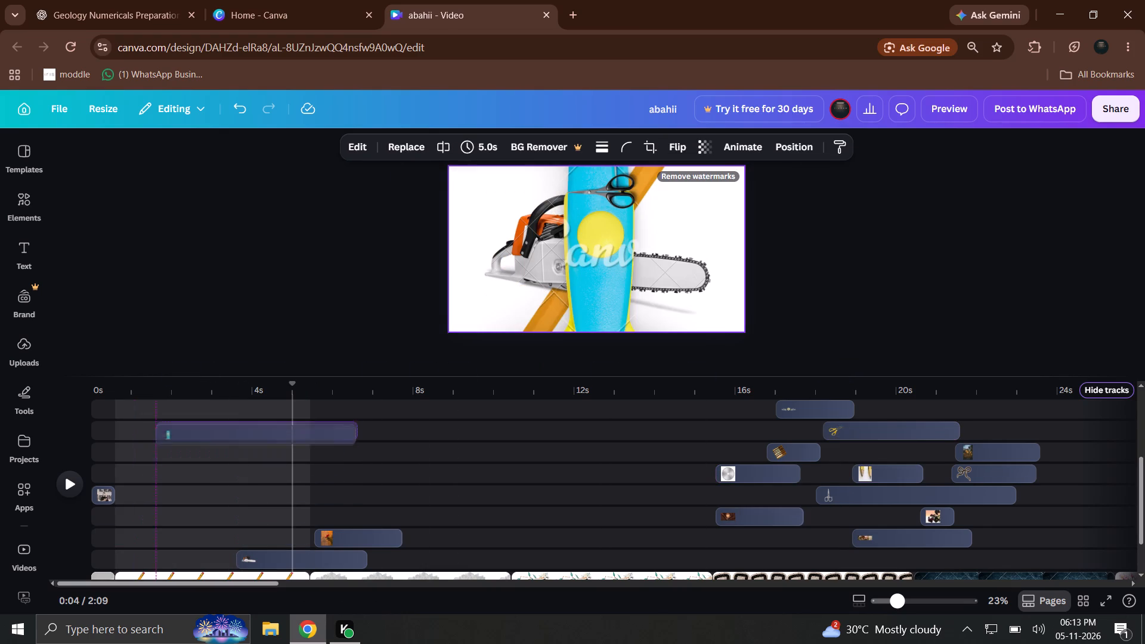
drag(247, 431, 194, 416)
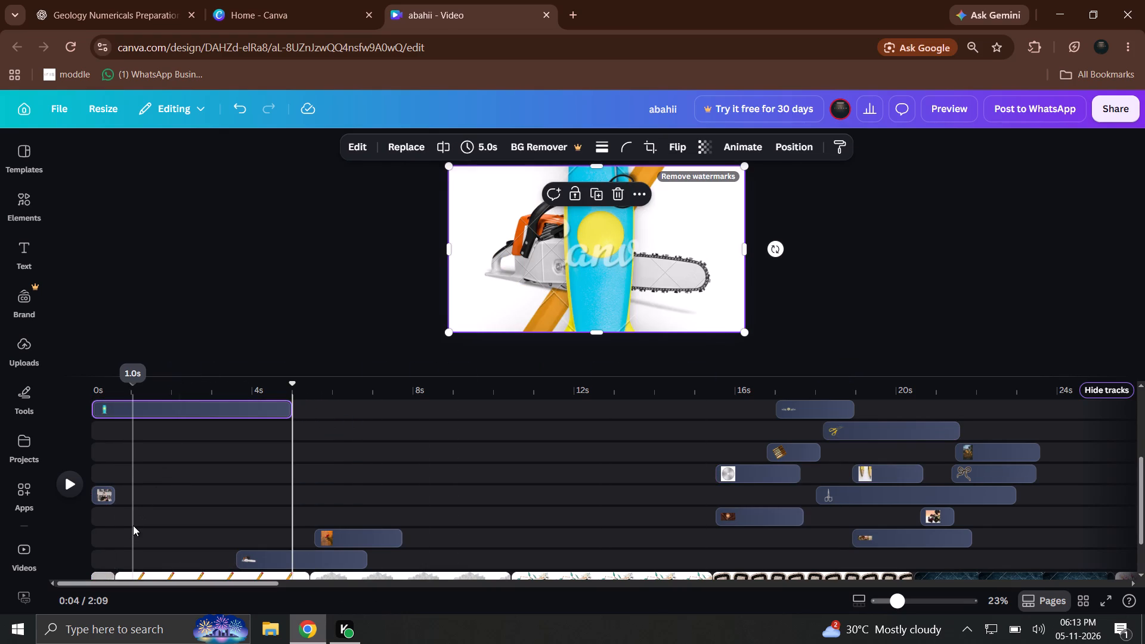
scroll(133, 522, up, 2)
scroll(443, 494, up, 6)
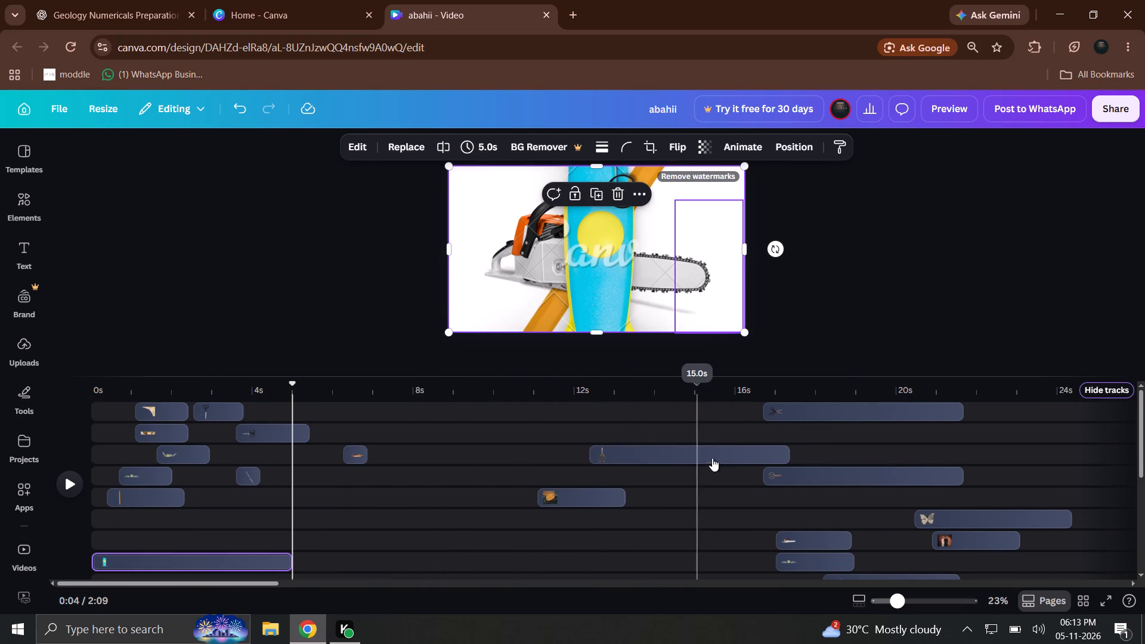
Move the 5.0 s brass-handled scissors clip to 0 s and the 5.0 s copper scissors clip to about 0.7 s, on tracks above the blue-and-yellow scissors.
drag(711, 454, 213, 555)
drag(826, 479, 706, 476)
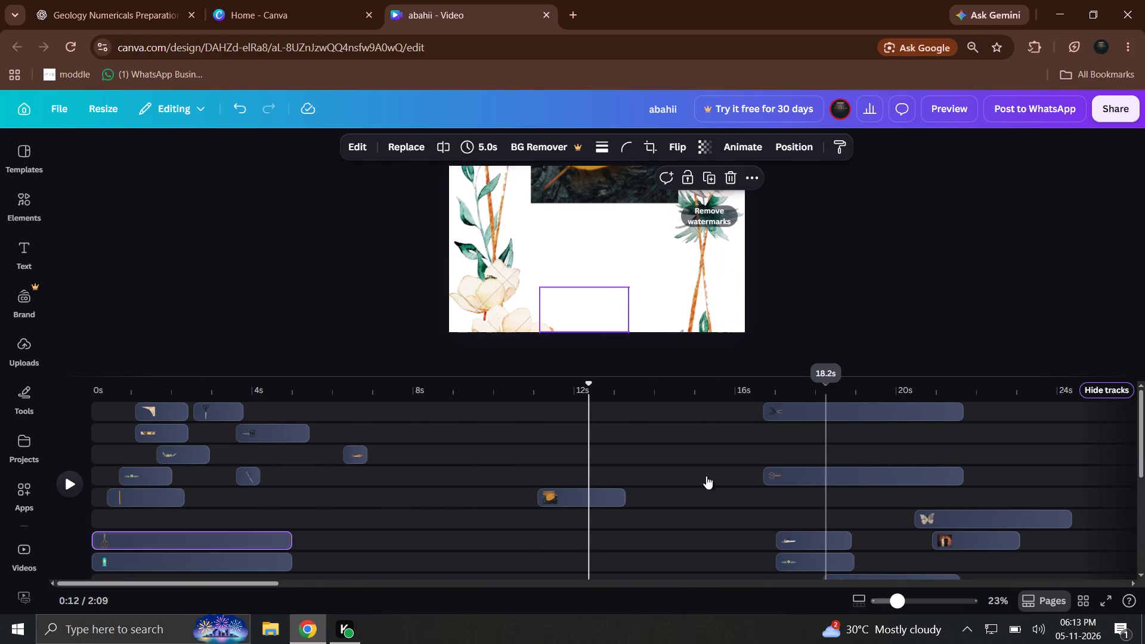
drag(706, 476, 188, 527)
Start the 1.3 s white-rose garland and both 0.6 s sword clips at 0 s, placing the swords on the top two tracks.
drag(199, 458, 151, 450)
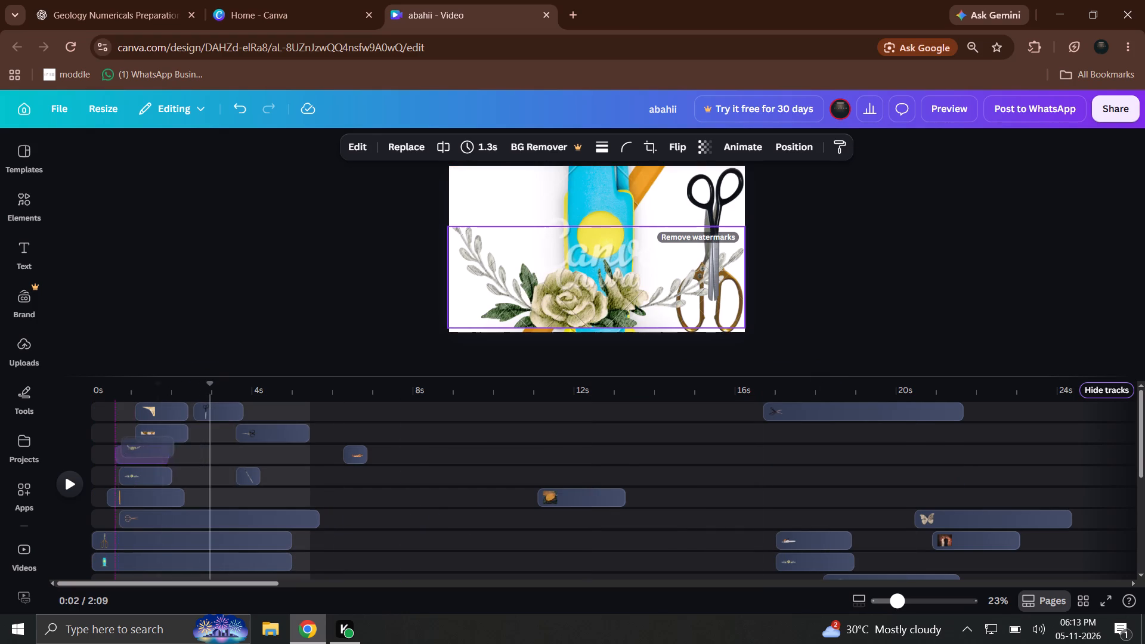
drag(151, 450, 138, 453)
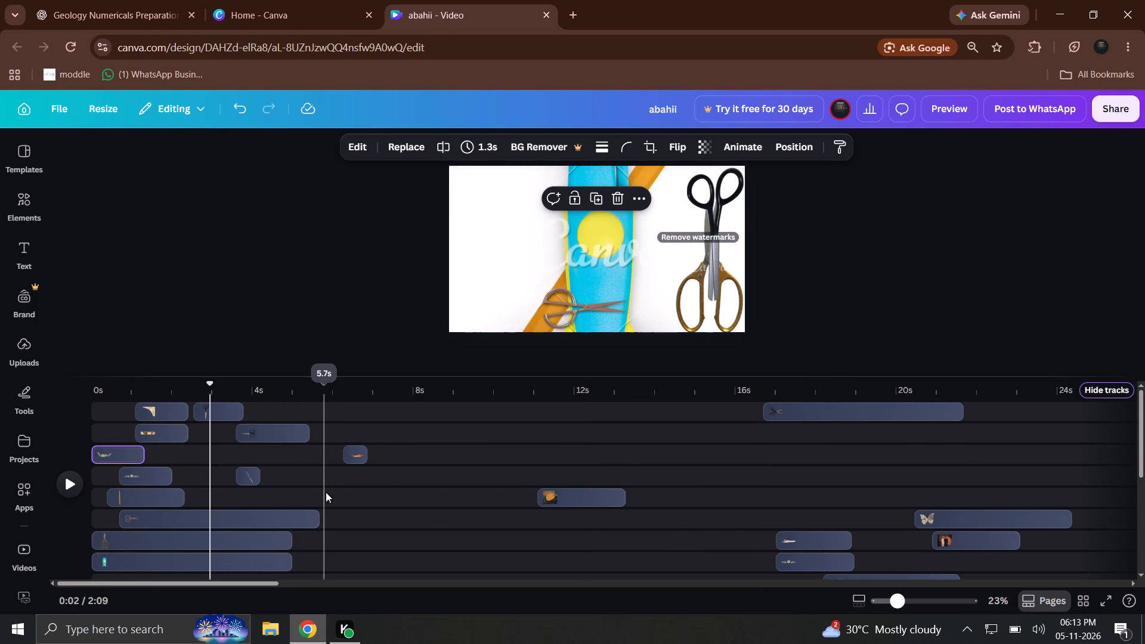
drag(253, 469, 169, 441)
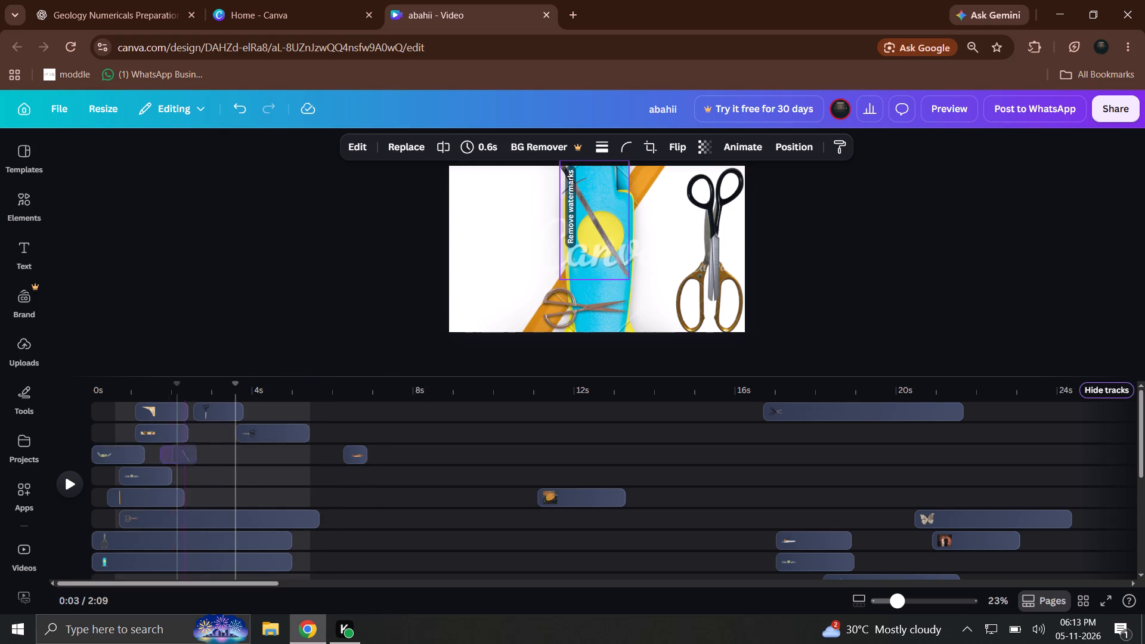
drag(169, 441, 114, 428)
drag(361, 447, 113, 414)
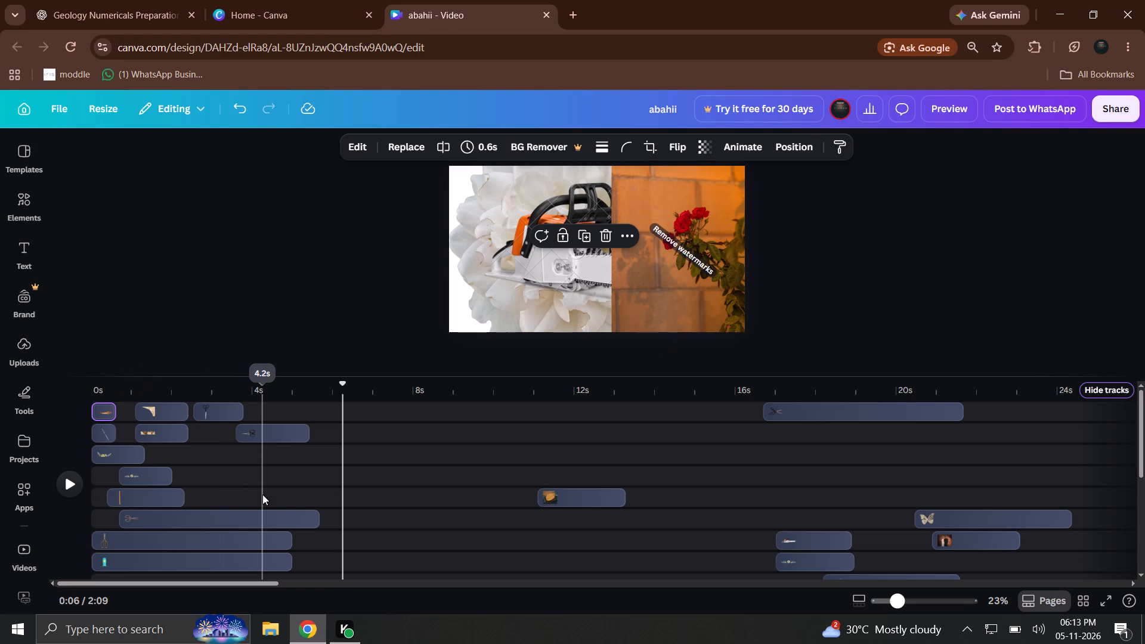
Trim the small black scissors clip at about 3.6 s to 1.6 s and move it to the third track, starting at about 1.5 s.
drag(299, 441, 273, 450)
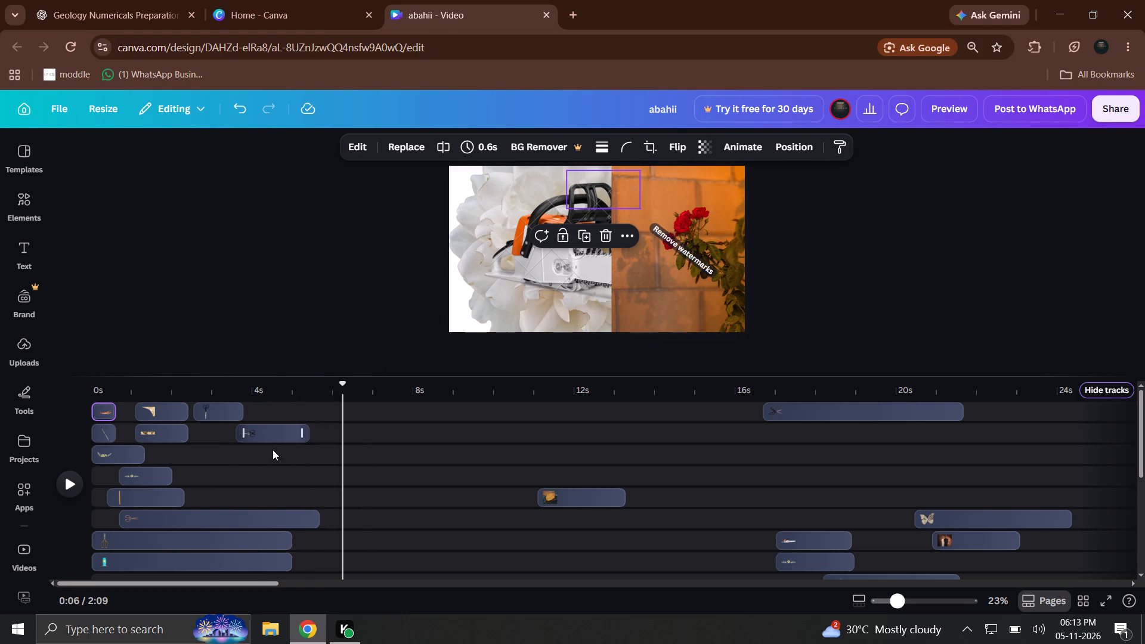
drag(273, 450, 292, 439)
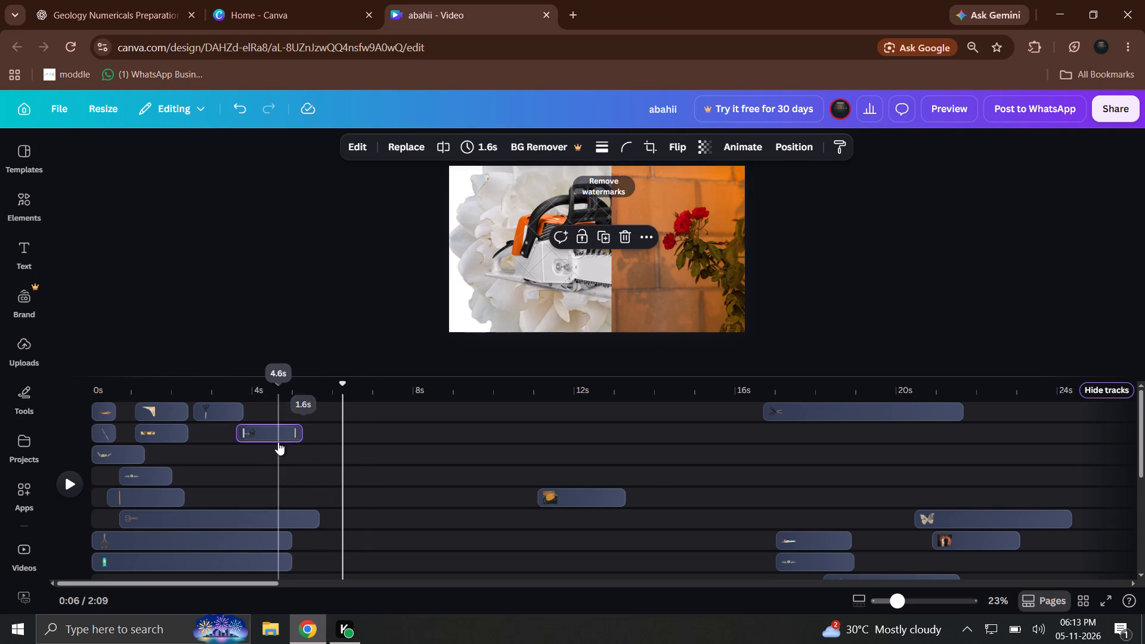
drag(272, 438, 190, 459)
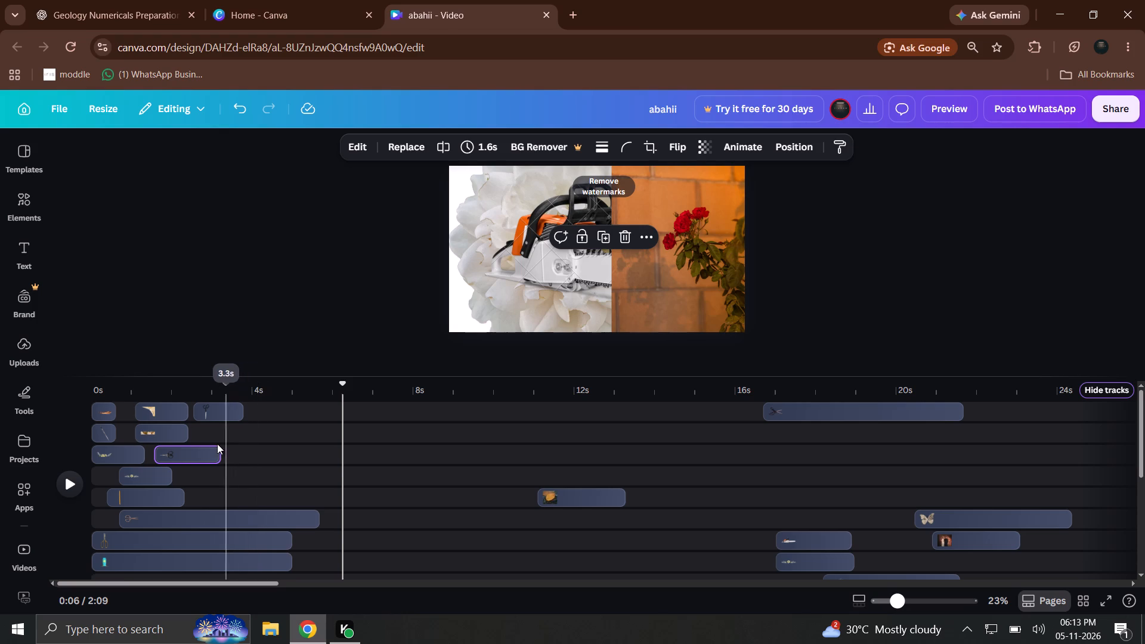
Move the floral paper and daisy strip clips earlier to about 0.7 s, directly behind the sword clips on the top two tracks.
drag(163, 408, 143, 404)
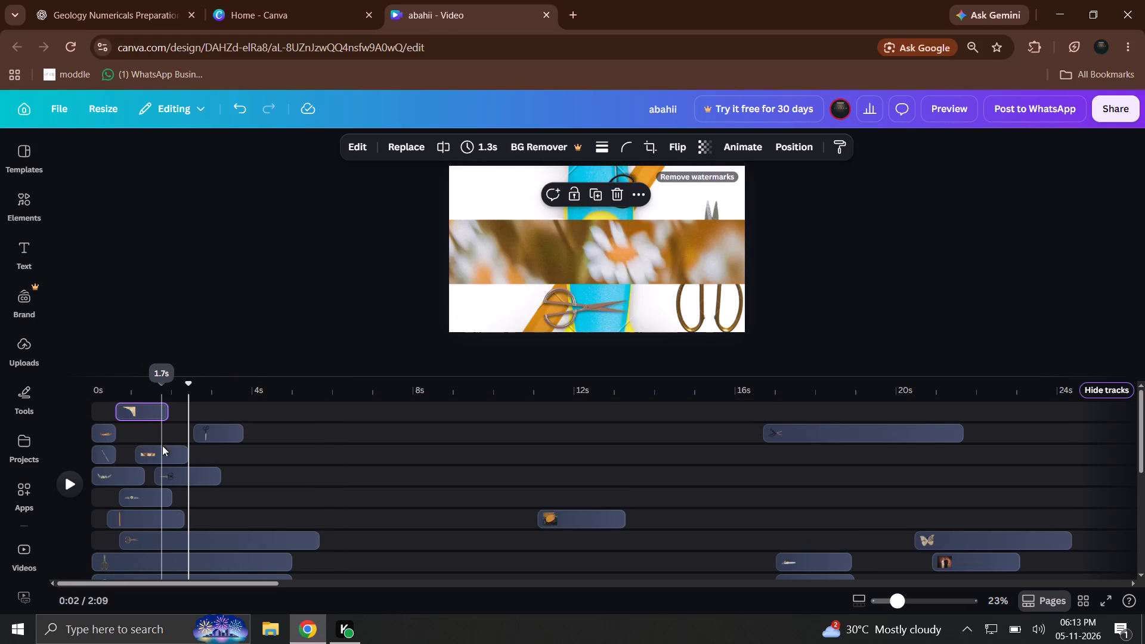
drag(162, 451, 148, 450)
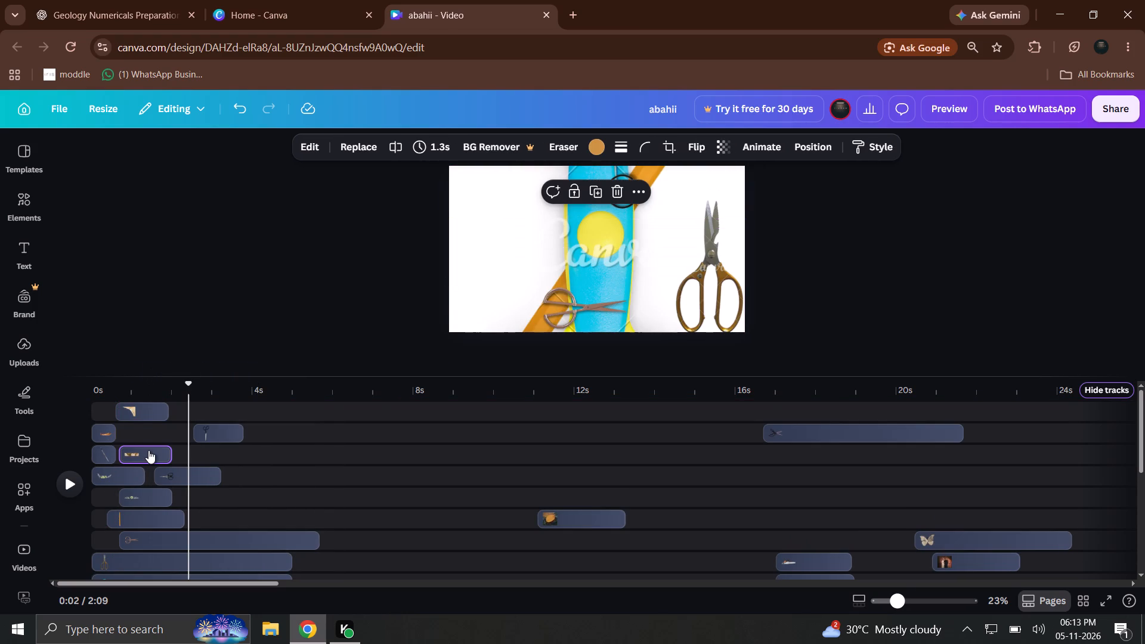
drag(146, 417, 151, 436)
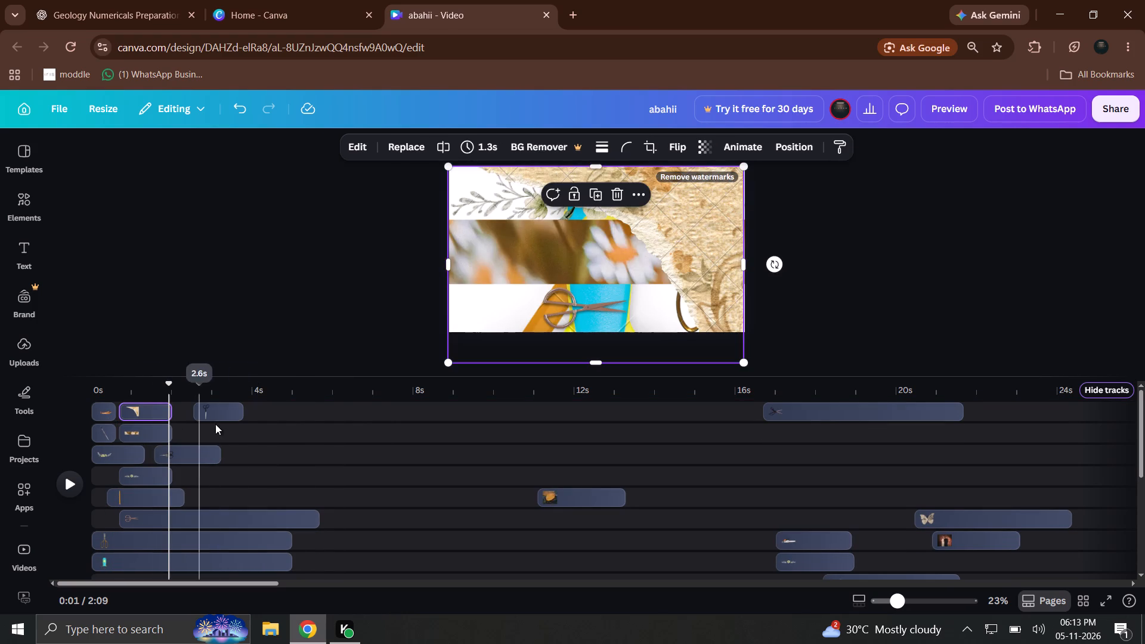
Place the 1.2 s upright black scissors on the top track and the 2.2 s orange-and-black image on the second, both starting at about 2 s.
drag(229, 408, 199, 411)
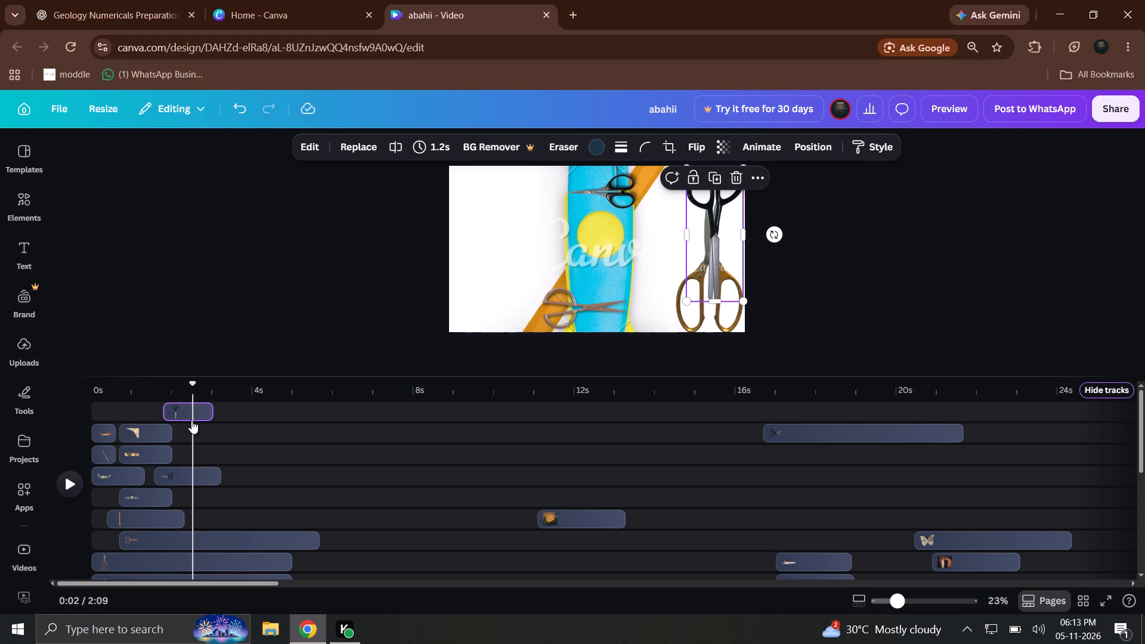
drag(194, 415, 199, 429)
click(187, 457)
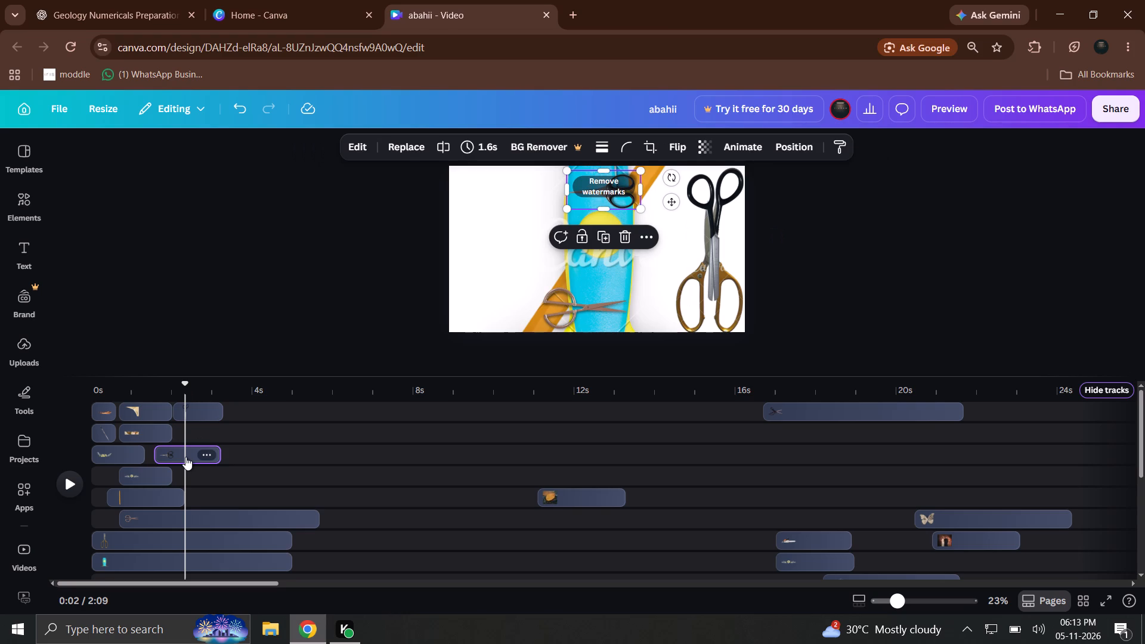
drag(573, 507, 211, 444)
Move the 2.2 s rose-wall clip to 0 s just below the blue-and-yellow scissors, and the 0.5 s clip onto its track at about 2.3 s.
scroll(233, 514, down, 2)
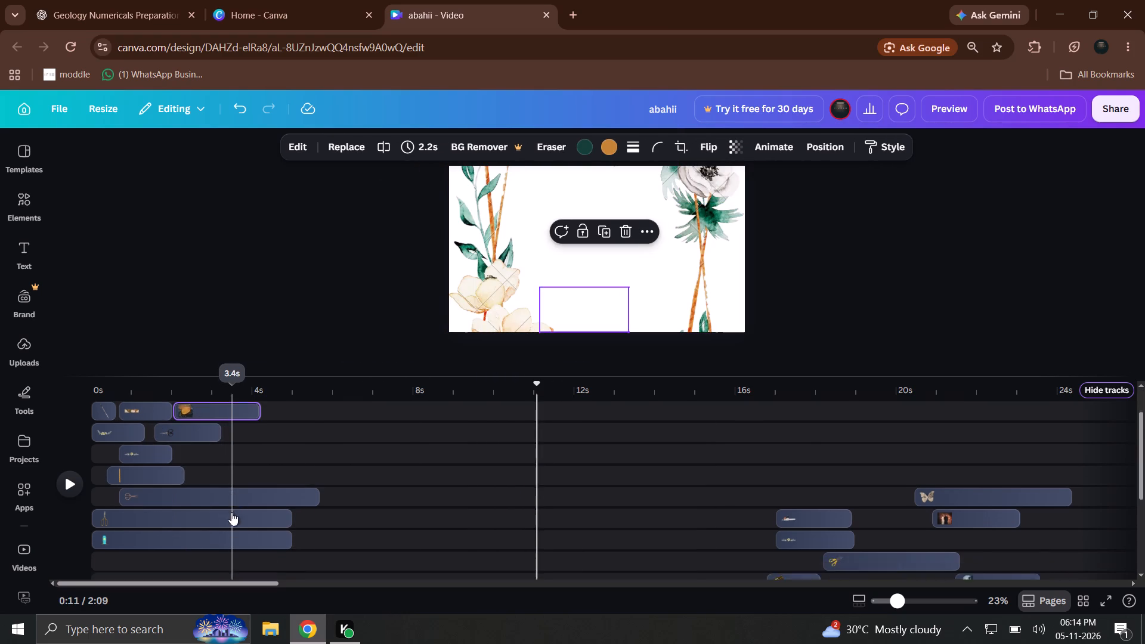
drag(349, 545, 292, 516)
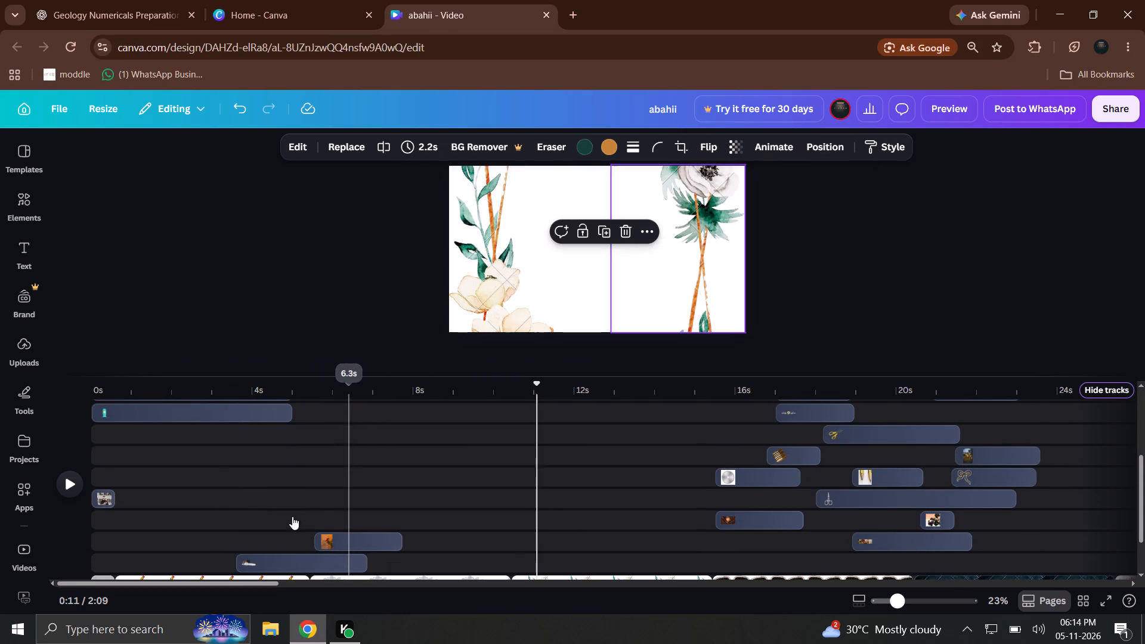
drag(292, 516, 126, 432)
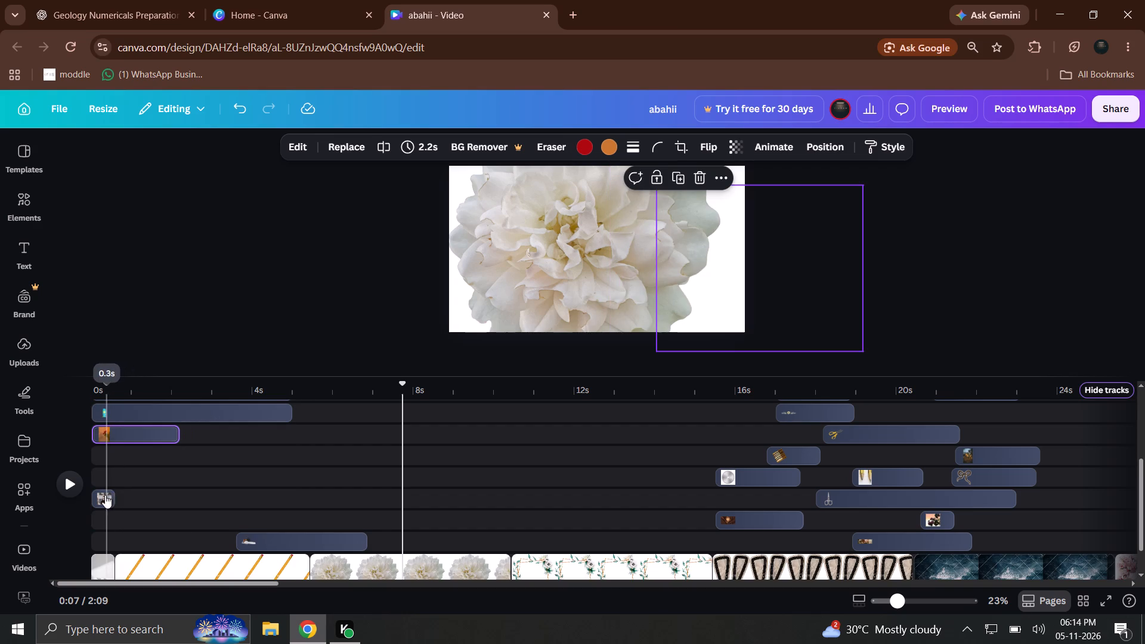
drag(105, 495, 199, 427)
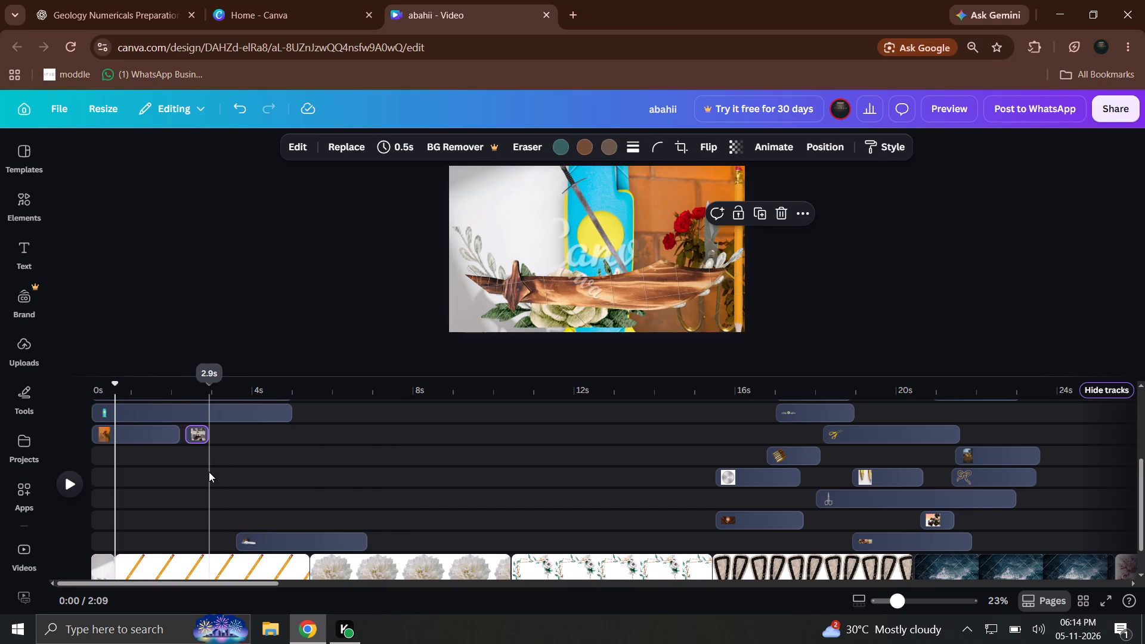
Move the 3.2 s chainsaw clip to 0 s and the 2.1 s saw blade clip to about 2.9 s, on separate tracks below the rose-wall clip.
drag(299, 544, 168, 462)
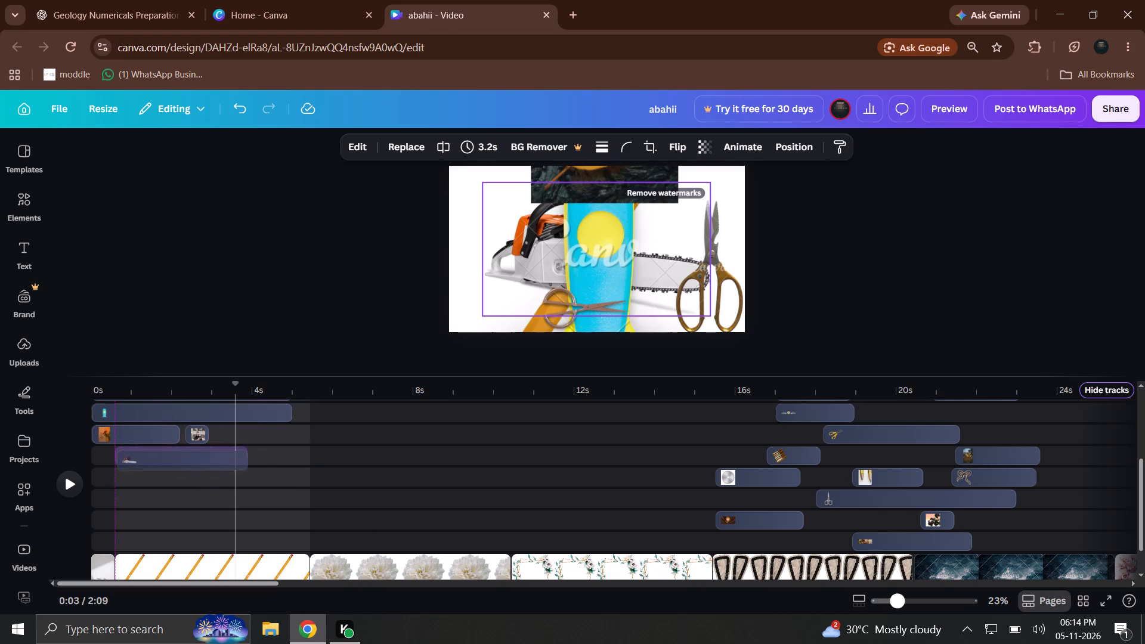
drag(168, 462, 156, 462)
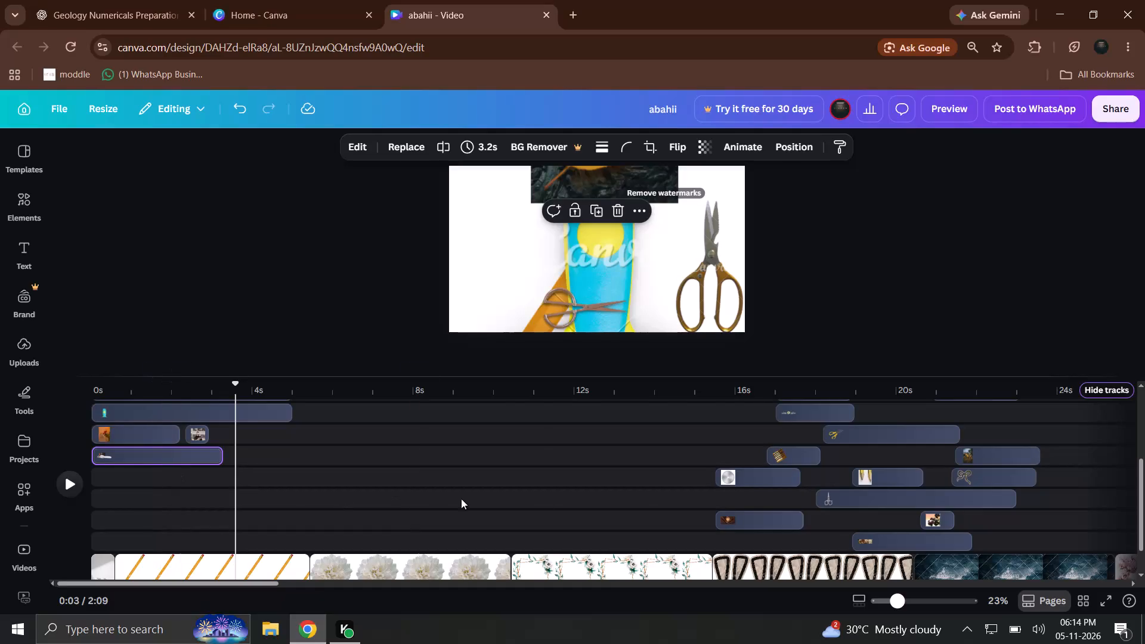
drag(757, 475, 251, 444)
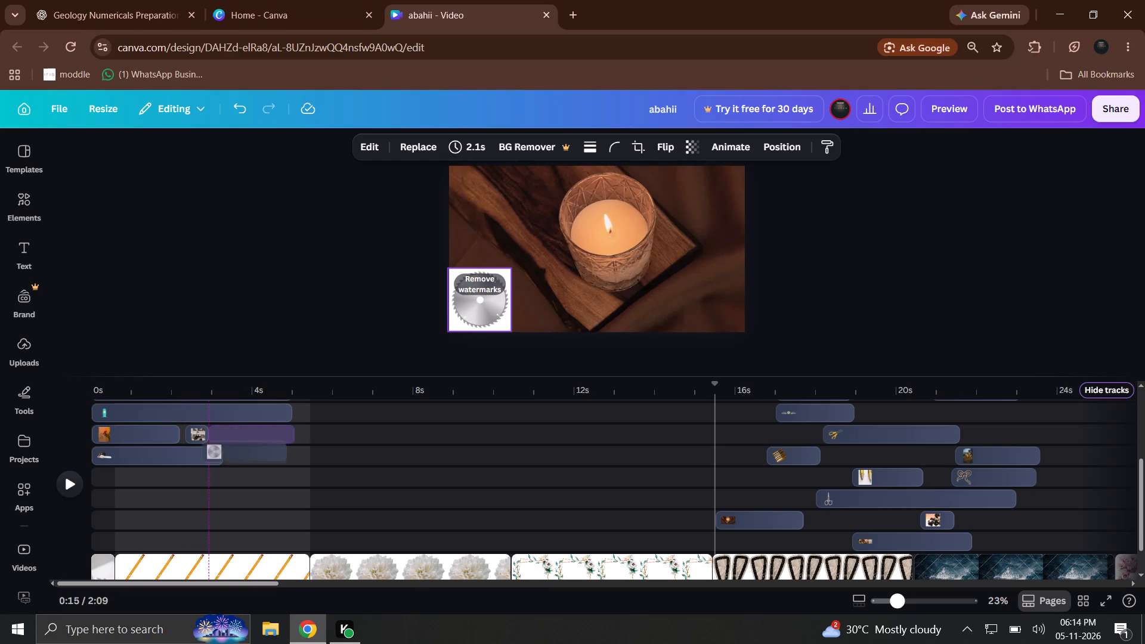
drag(251, 444, 253, 438)
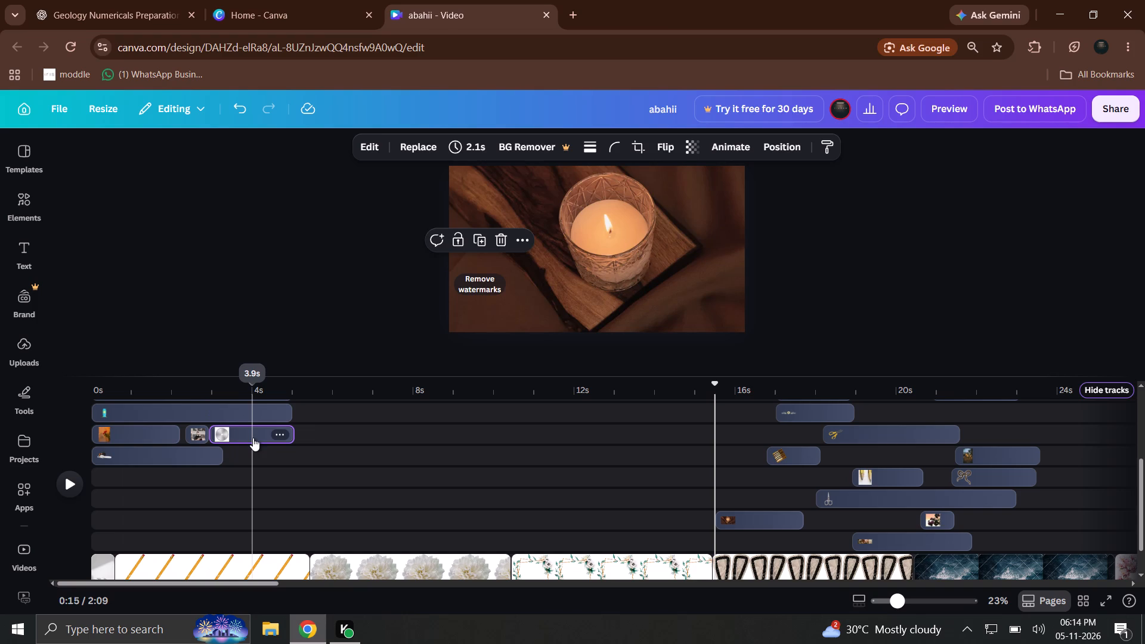
click(253, 438)
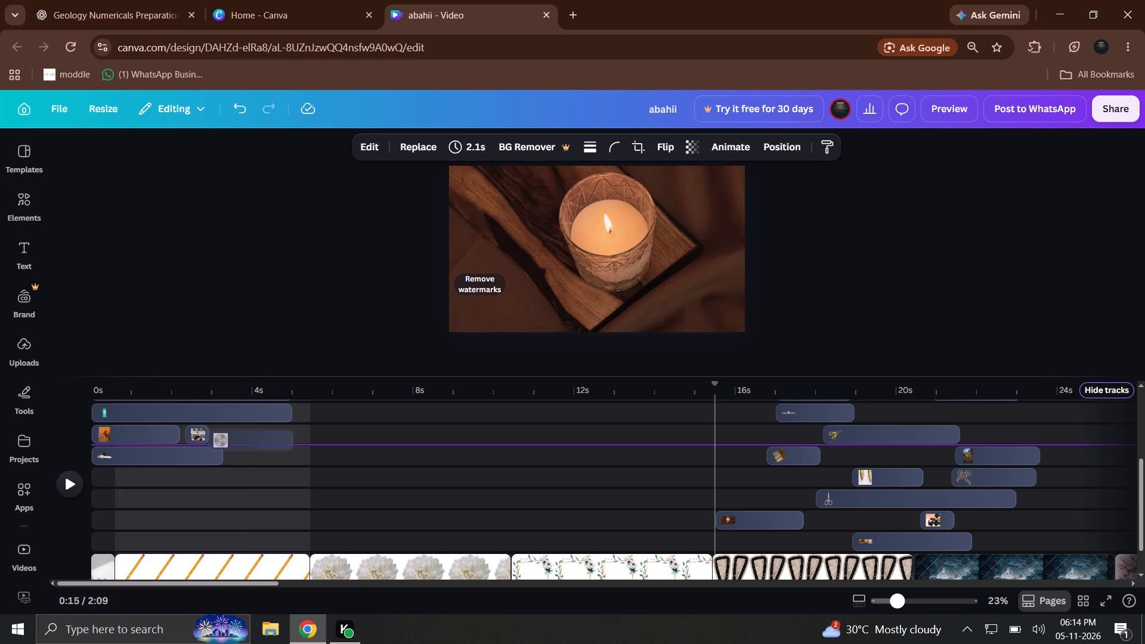
Move the 3.4 s yellow scissors clip to the track below the chainsaw clip, starting at about 0.6 s.
drag(850, 438, 175, 498)
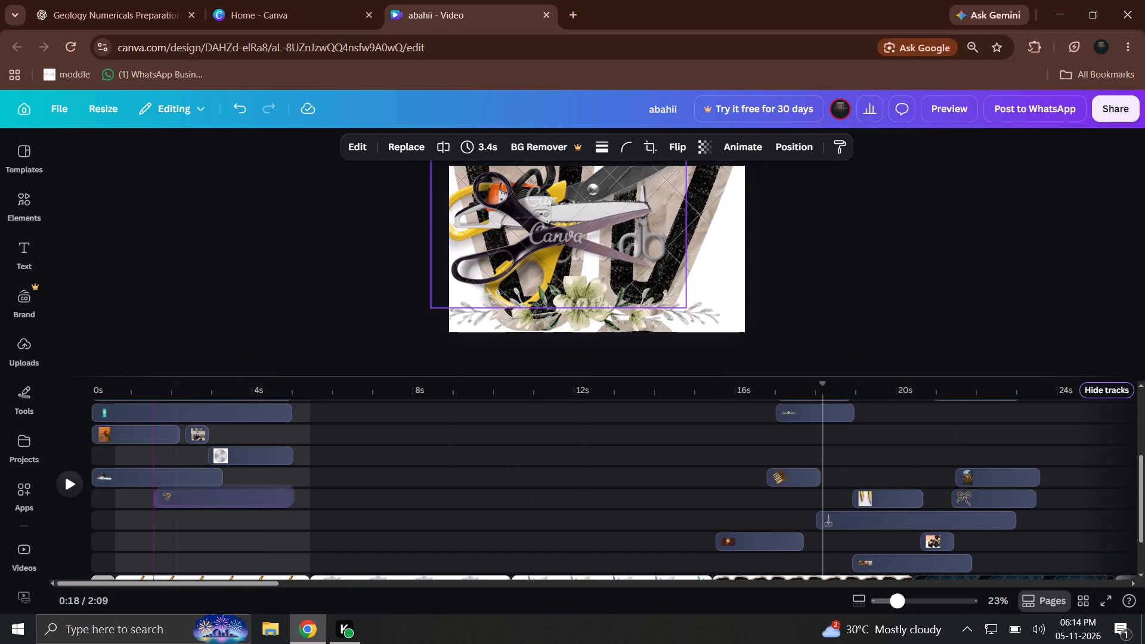
drag(175, 498, 144, 503)
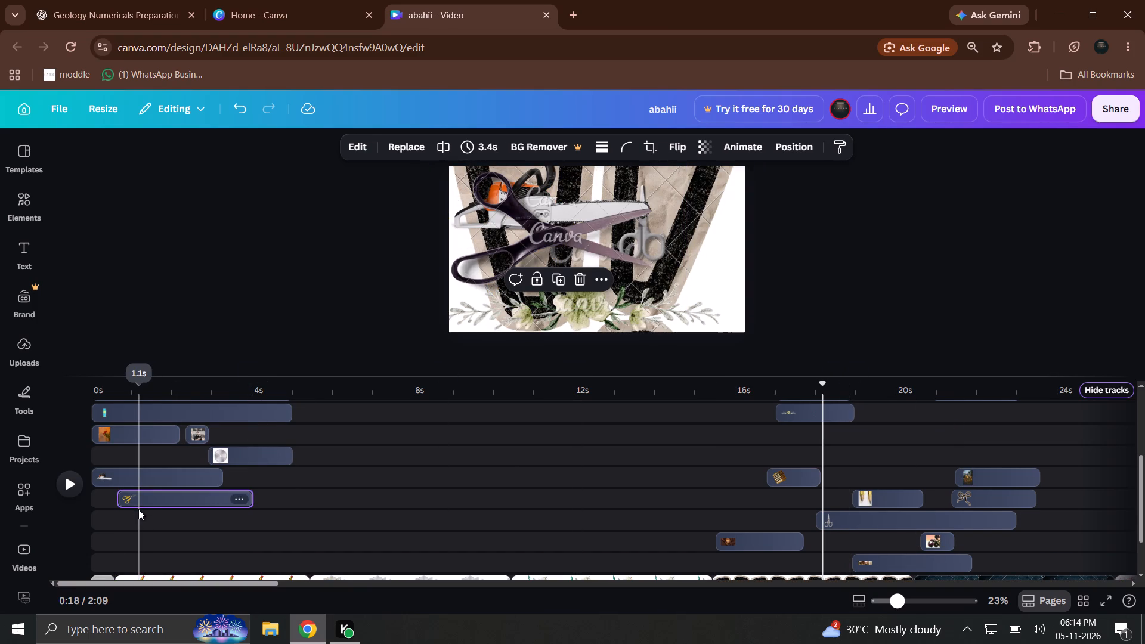
Play the video from the beginning to about 17.5 s to check the rearranged overlays.
scroll(138, 510, up, 3)
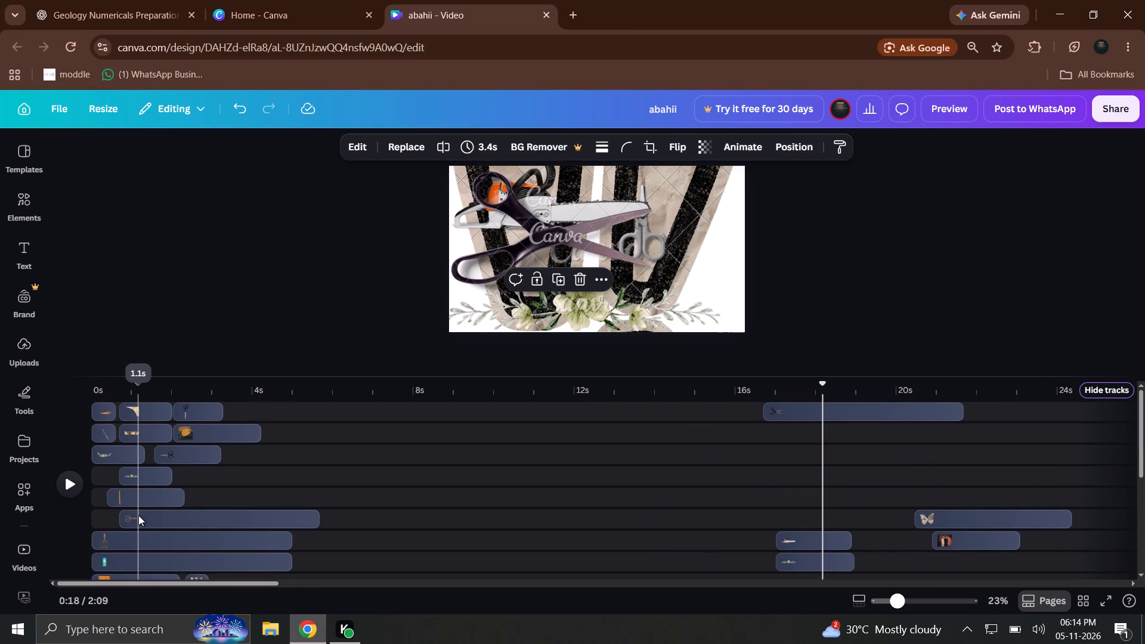
scroll(138, 515, up, 1)
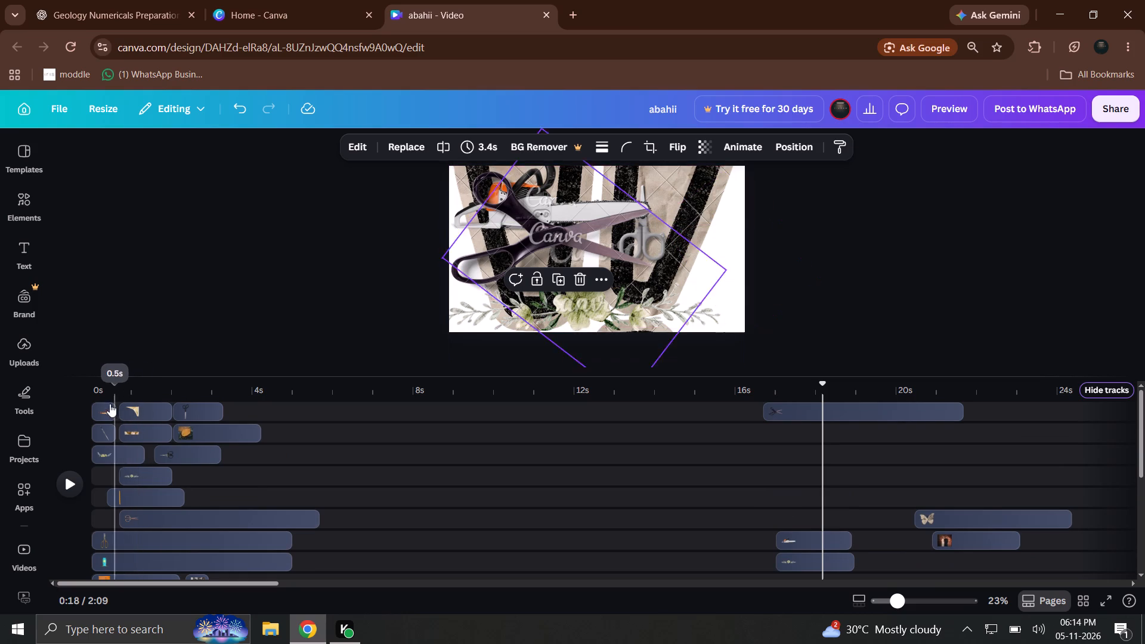
click(95, 391)
click(64, 489)
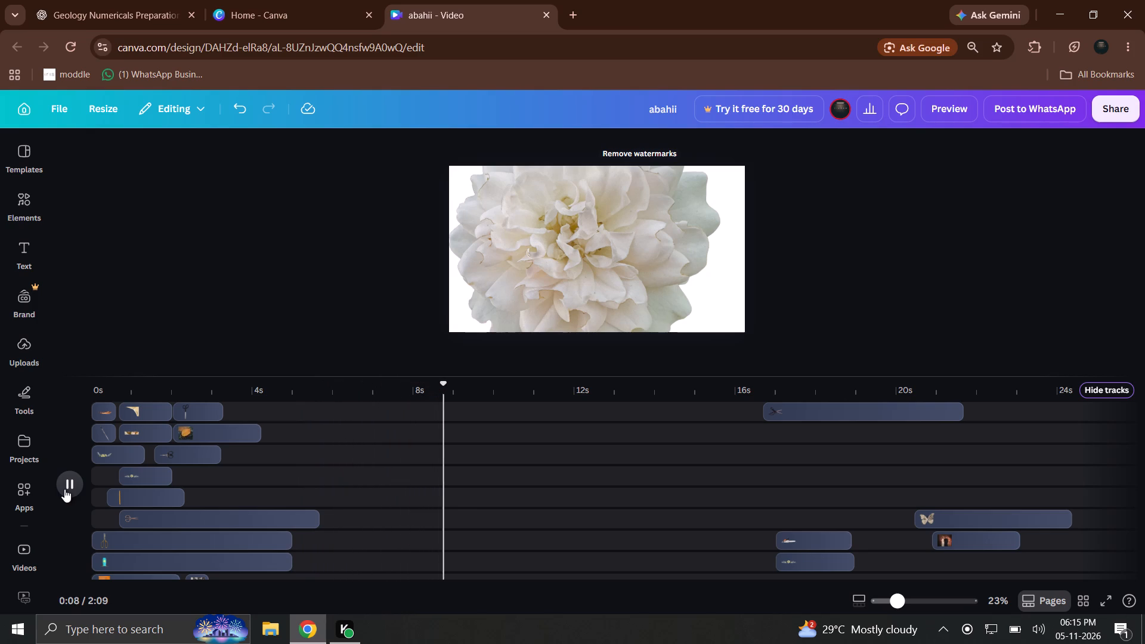
click(64, 489)
click(64, 489)
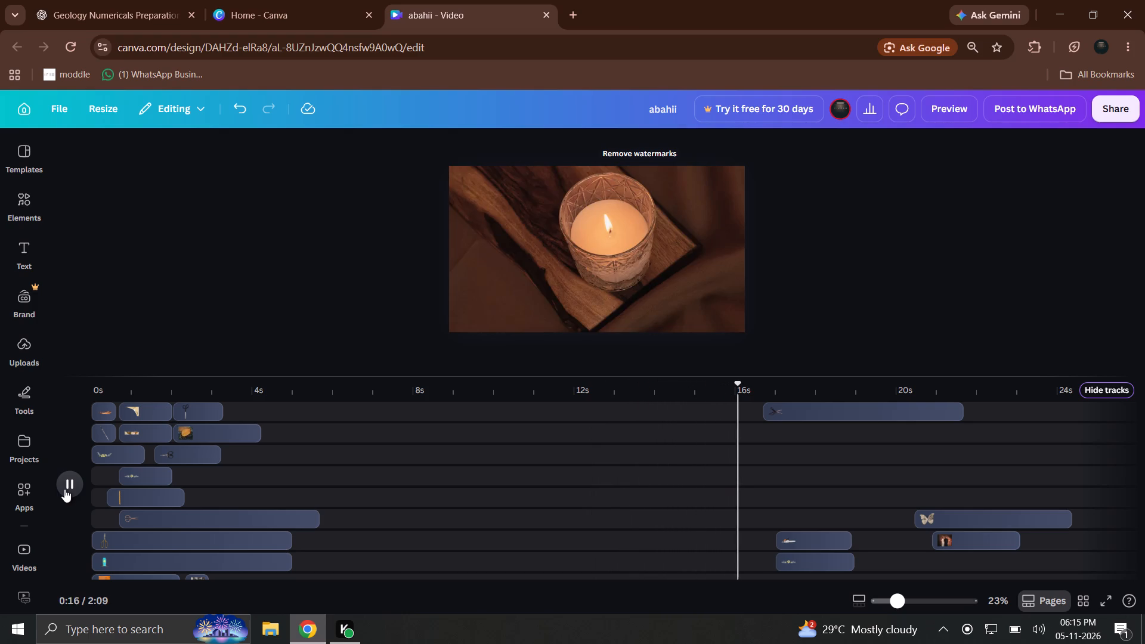
click(64, 489)
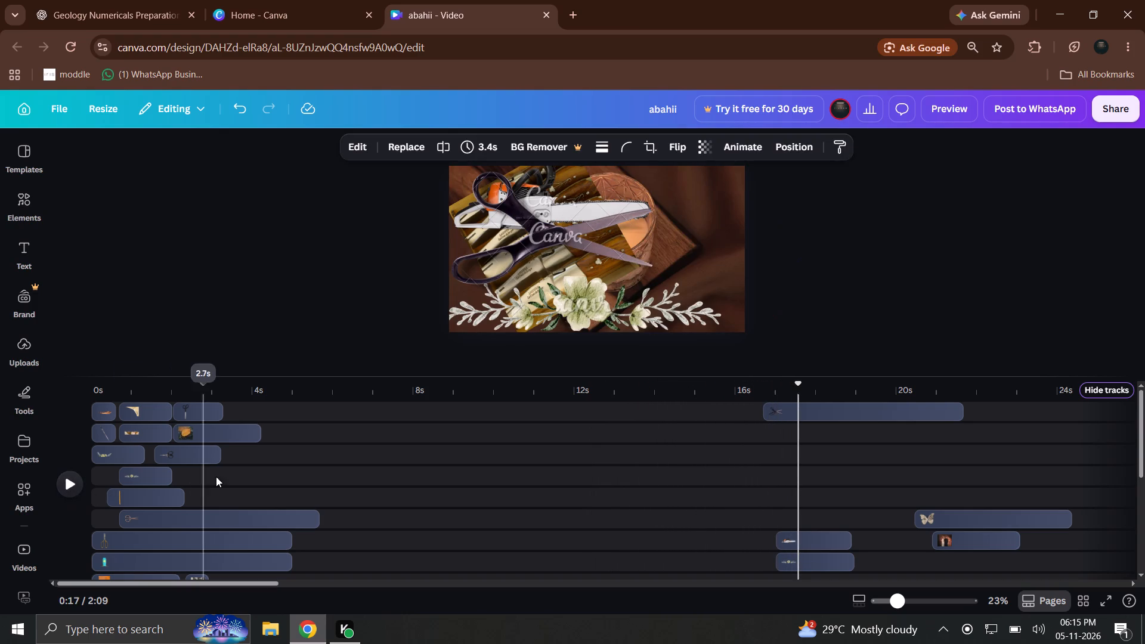
Select the 5.0 s copper and brass-handled scissors clips and shift them together to about 2.2 s on the fourth track and 1.5 s on the sixth.
drag(216, 476, 191, 552)
drag(193, 524, 345, 431)
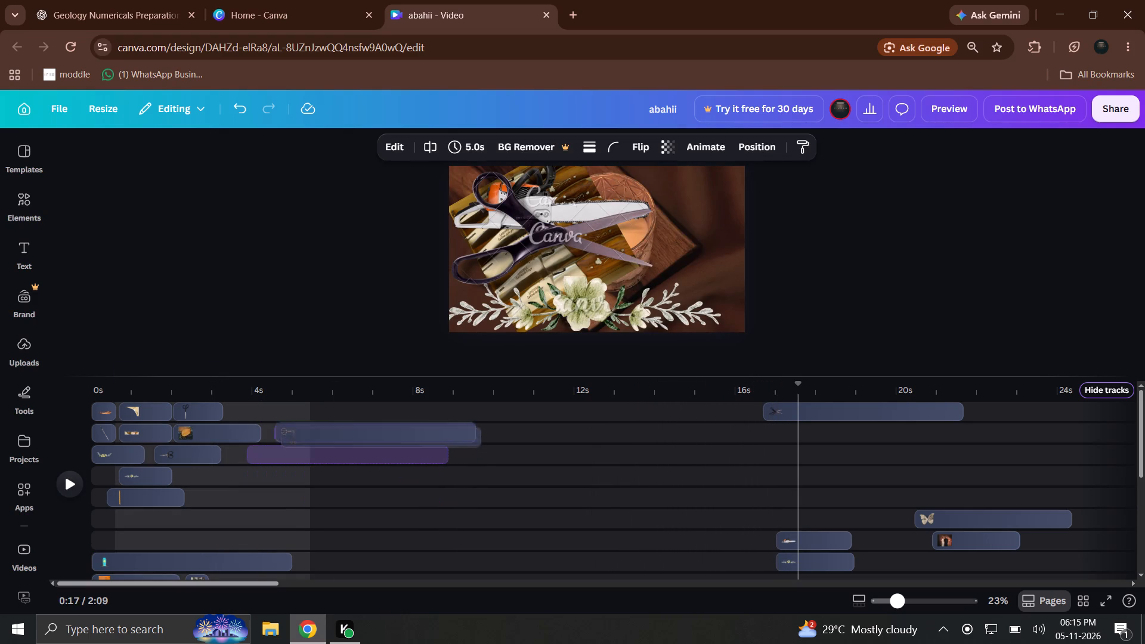
drag(345, 431, 342, 429)
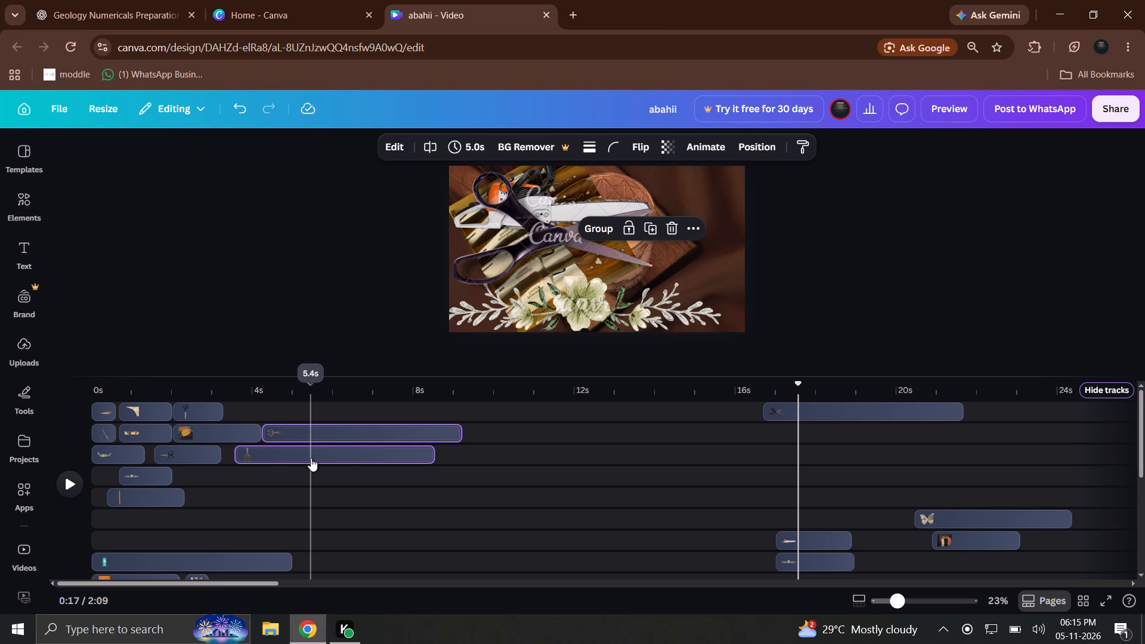
drag(342, 441, 268, 490)
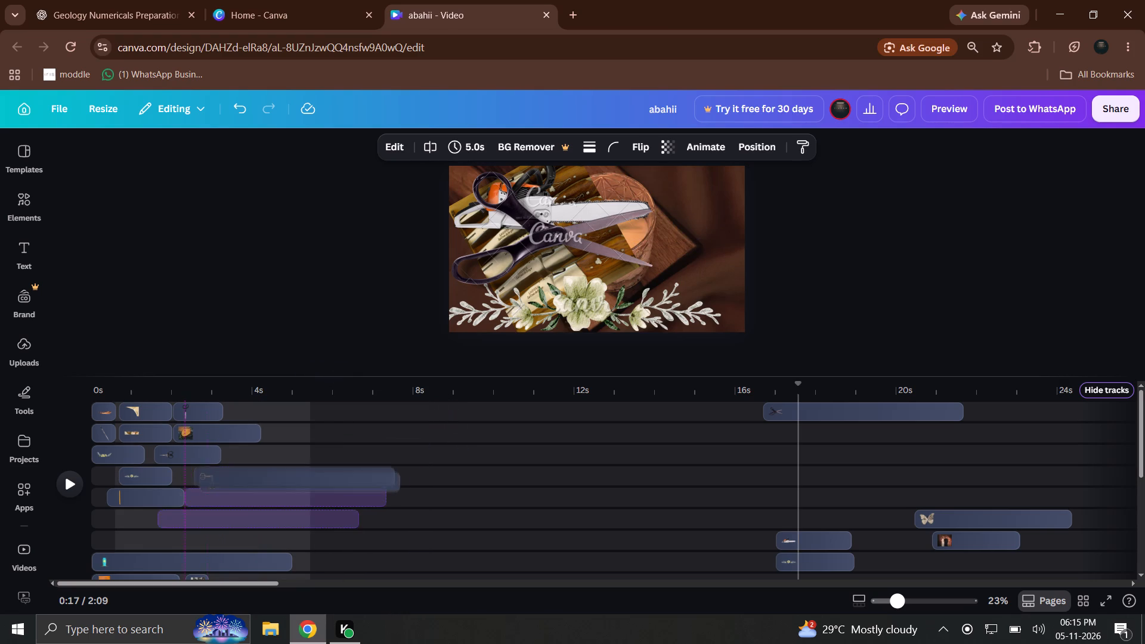
drag(268, 490, 258, 491)
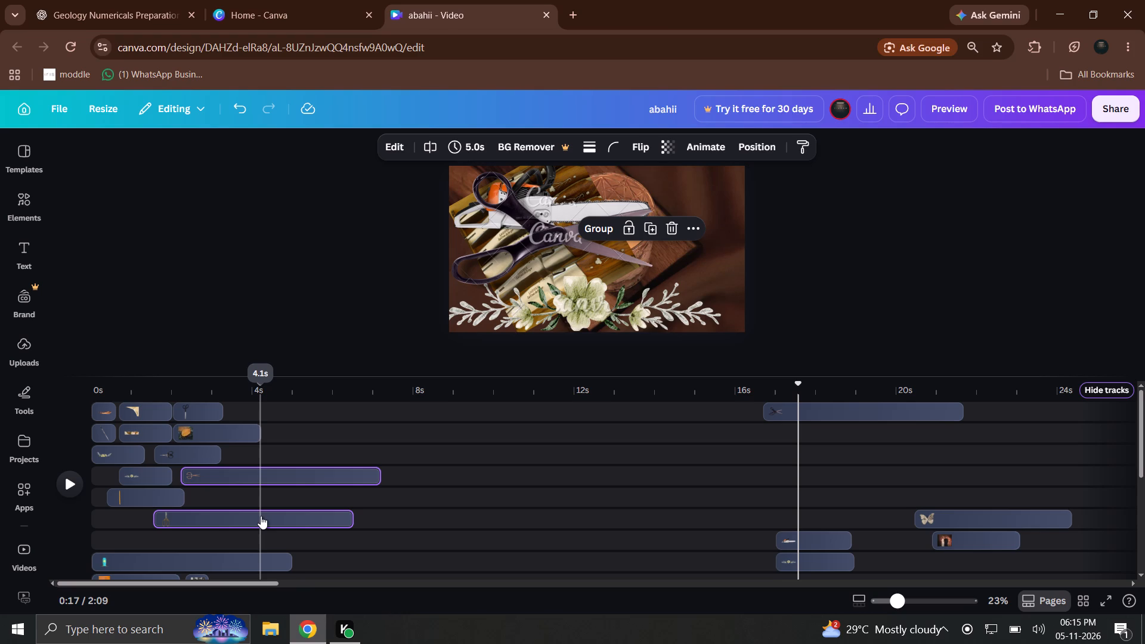
Move the 1.6 s small black scissors clip to the top track, starting at about 3.3 s after the upright black scissors.
drag(181, 451, 350, 390)
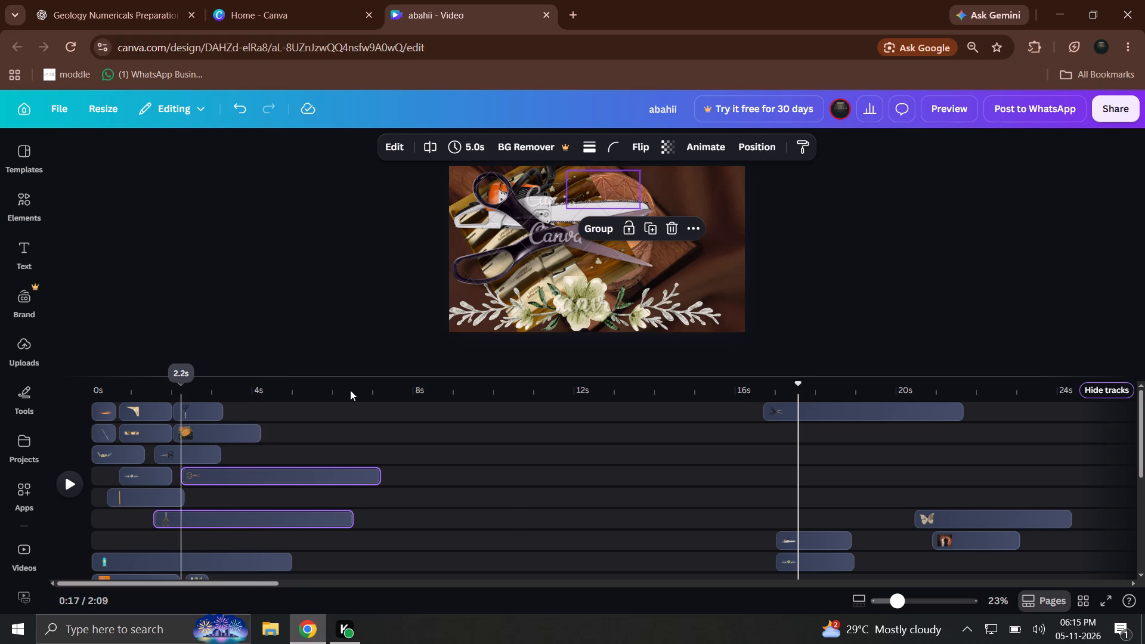
drag(350, 390, 250, 417)
Move the blue-and-yellow scissors up one track, and the 1.9 s clip at about 17 s to the third track at about 1.5 s.
drag(202, 560, 196, 530)
drag(798, 536, 174, 466)
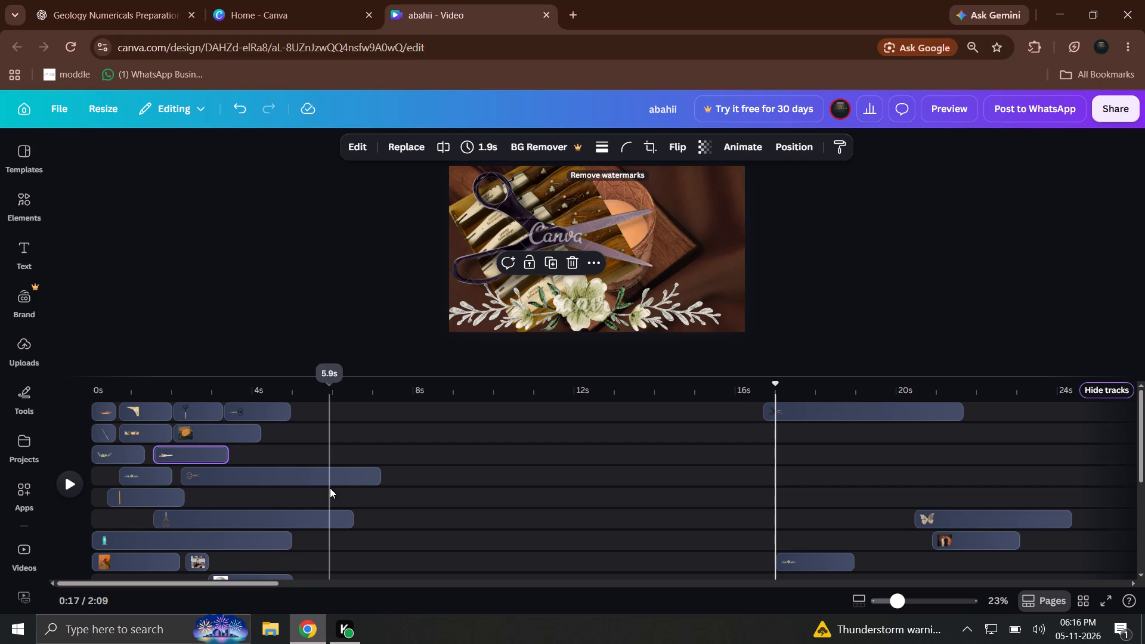
Move the 3.9 s butterfly clip to the fifth track at about 2.4 s and the seventh-track clip near 21 s to the third track at about 3.6 s.
drag(1011, 519, 297, 472)
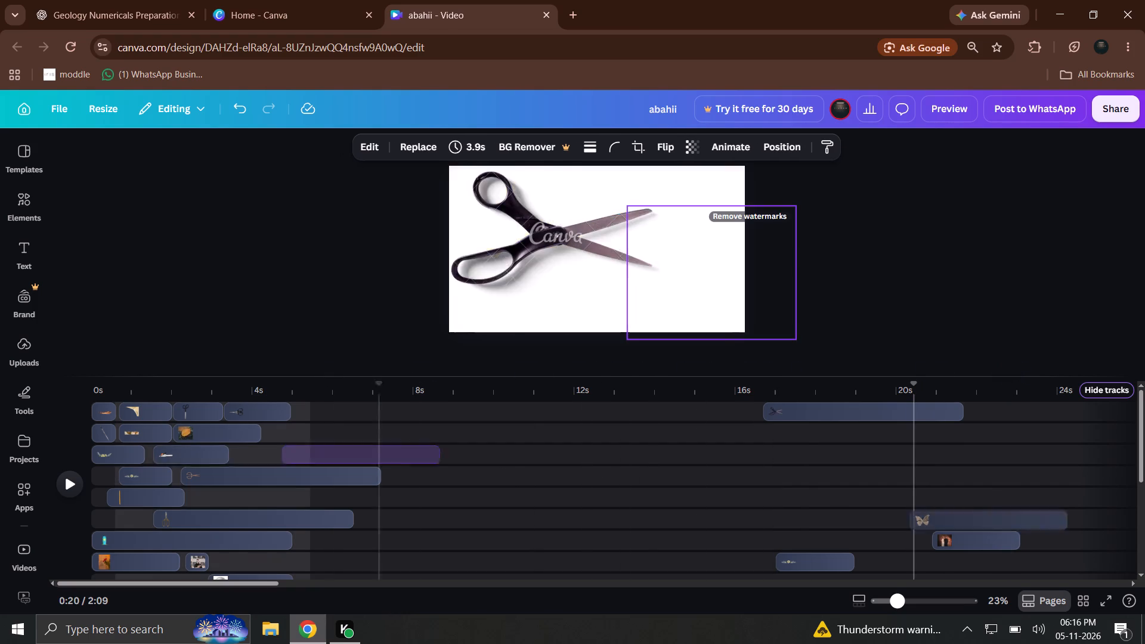
drag(297, 472, 286, 502)
drag(977, 536, 539, 416)
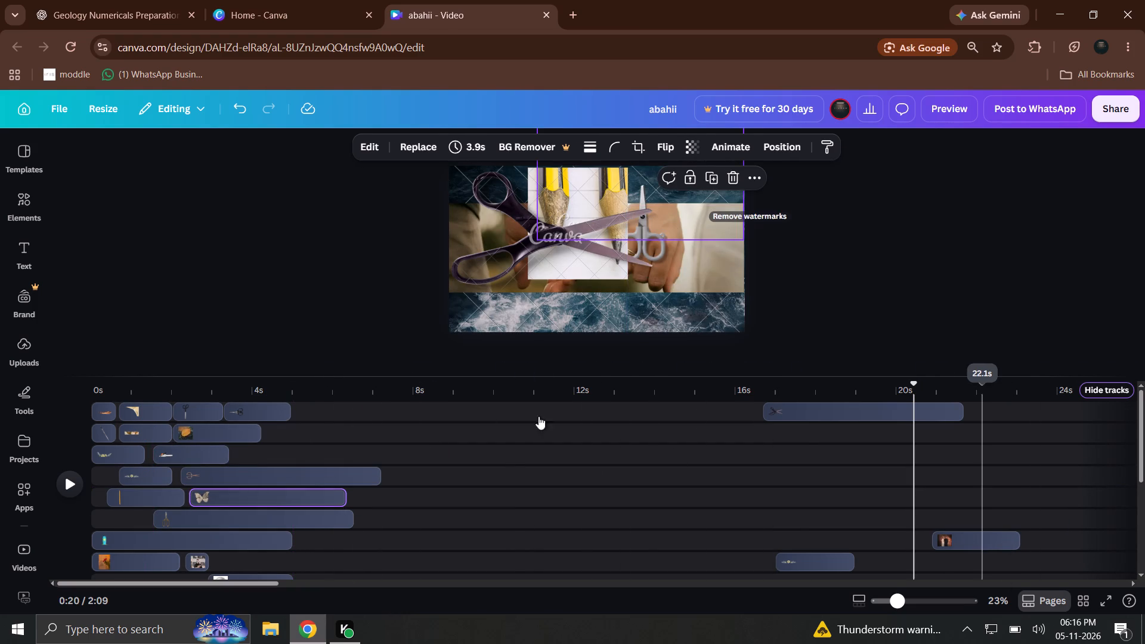
drag(539, 416, 283, 446)
Move the 5.0 s dark scissors to the second track at about 4.5 s and the 5.0 s silver scissors to the tenth track at about 3.3 s.
drag(835, 415, 434, 432)
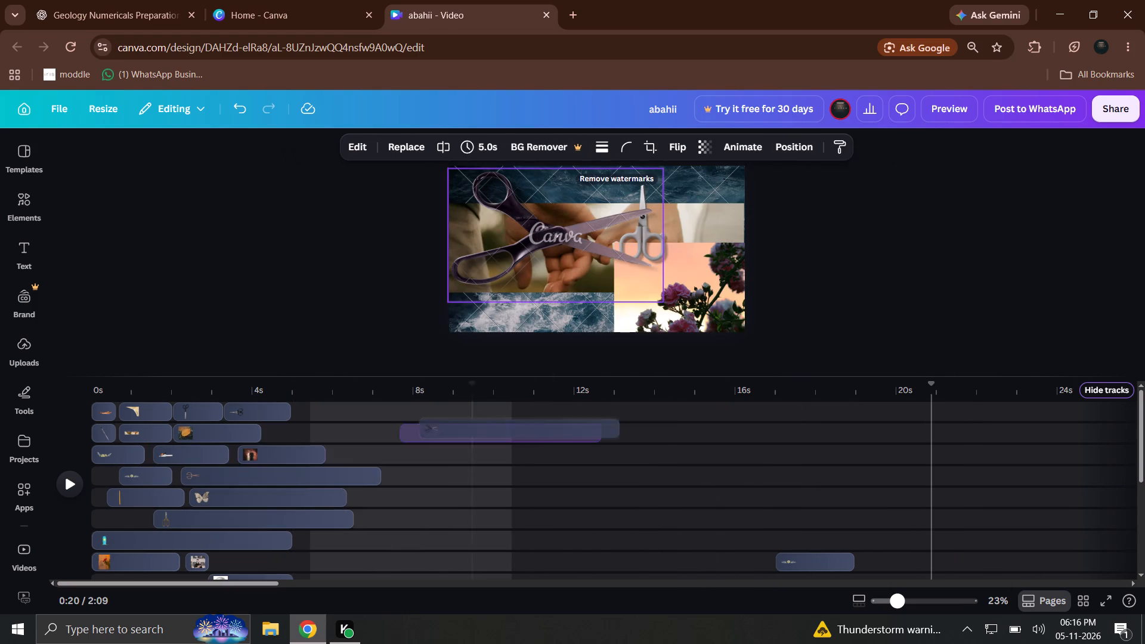
drag(434, 432, 345, 434)
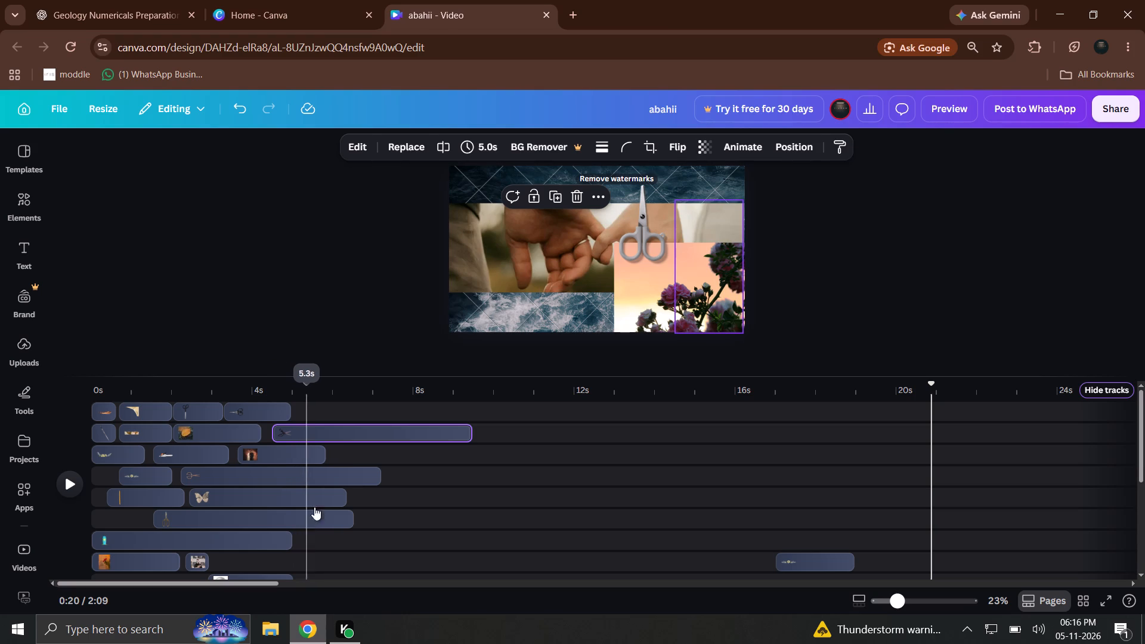
scroll(349, 496, down, 3)
drag(863, 460, 252, 427)
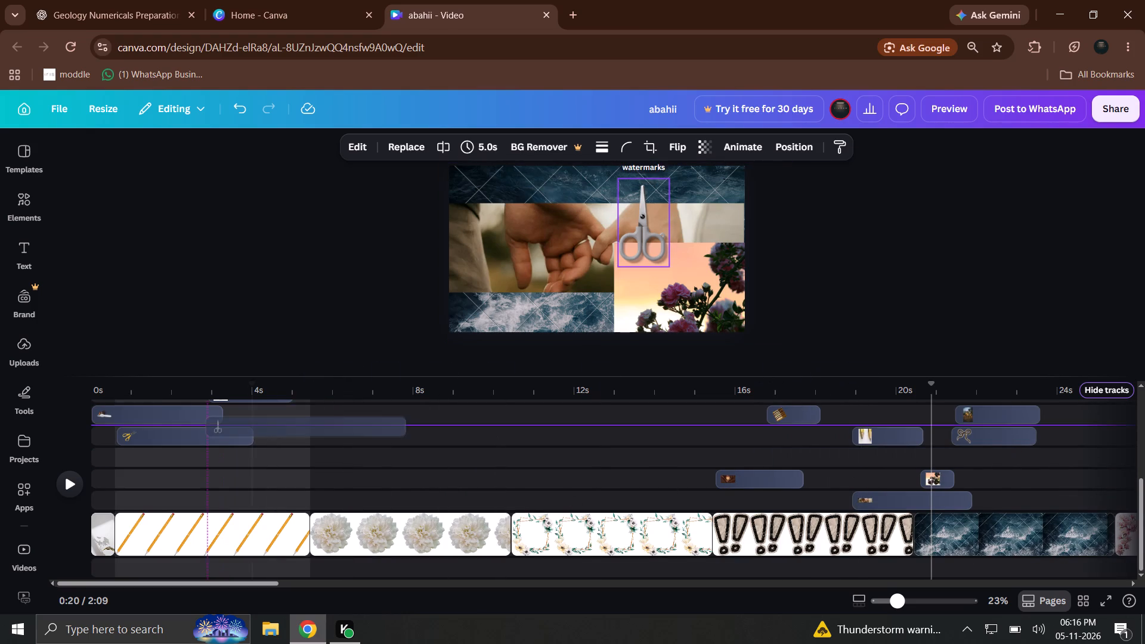
drag(252, 427, 273, 416)
Move the 2.2 s brown candle clip to the ninth track, starting at about 5.5 s.
drag(755, 484, 447, 438)
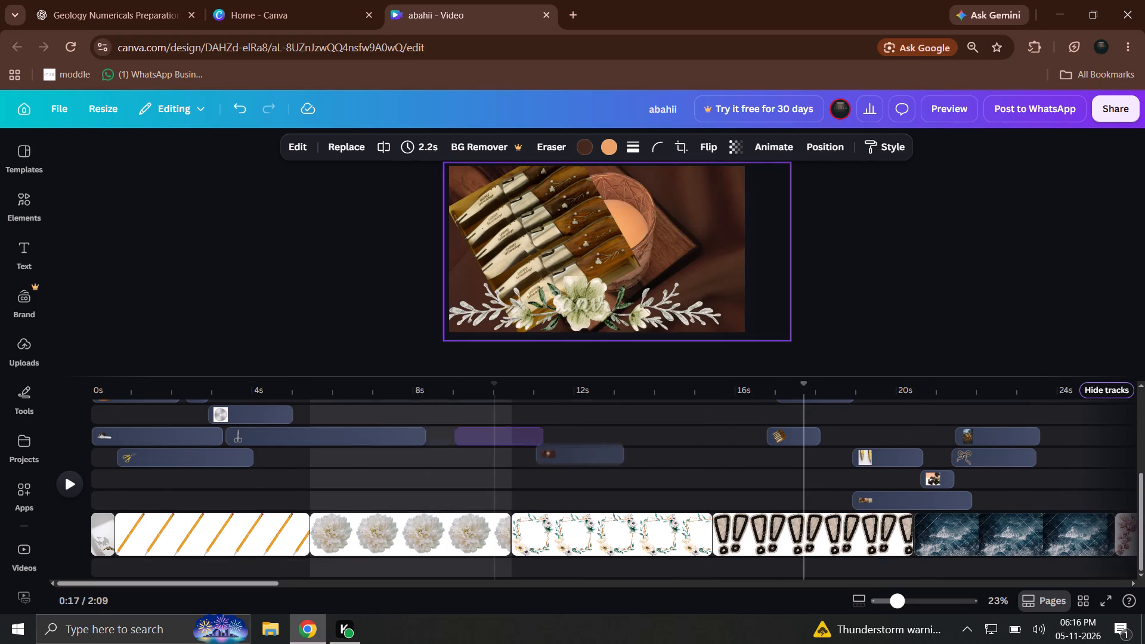
drag(447, 438, 344, 418)
scroll(338, 436, up, 2)
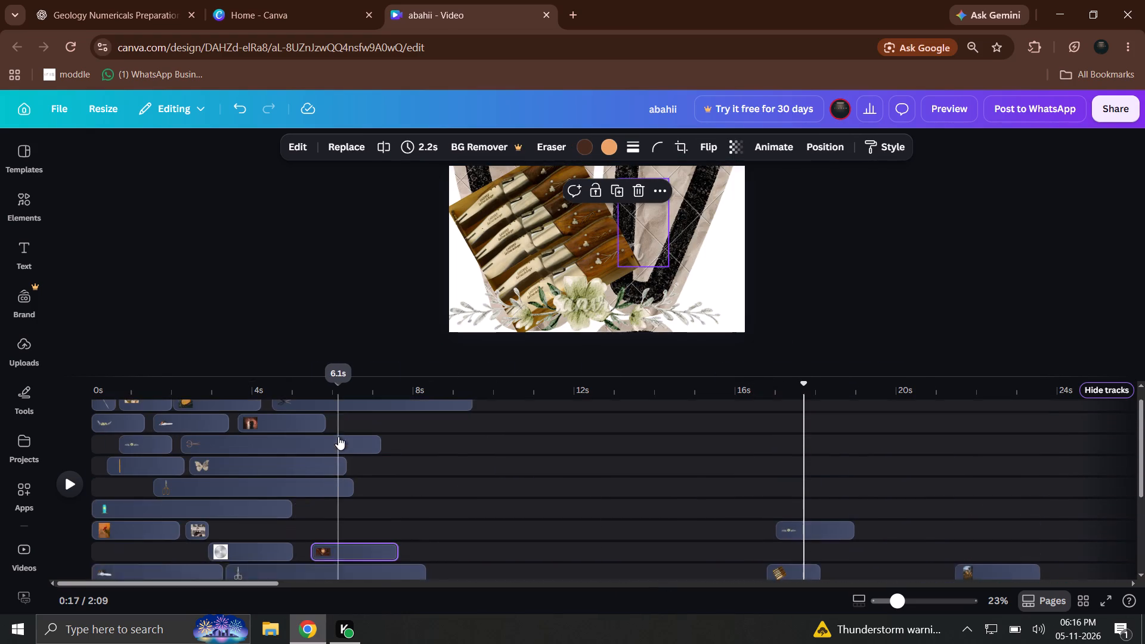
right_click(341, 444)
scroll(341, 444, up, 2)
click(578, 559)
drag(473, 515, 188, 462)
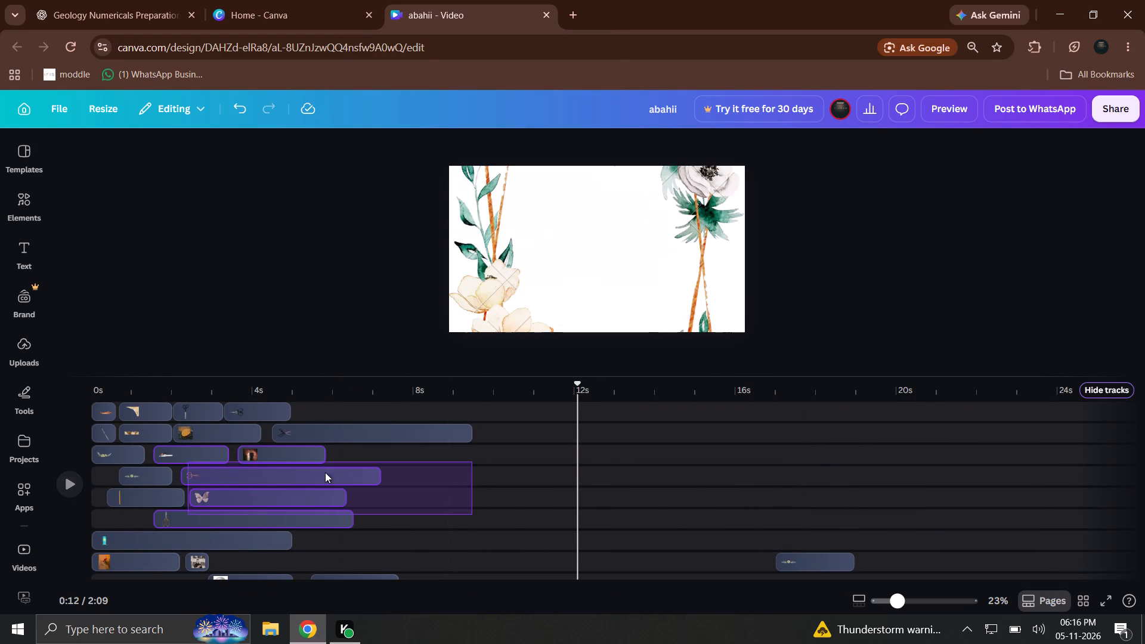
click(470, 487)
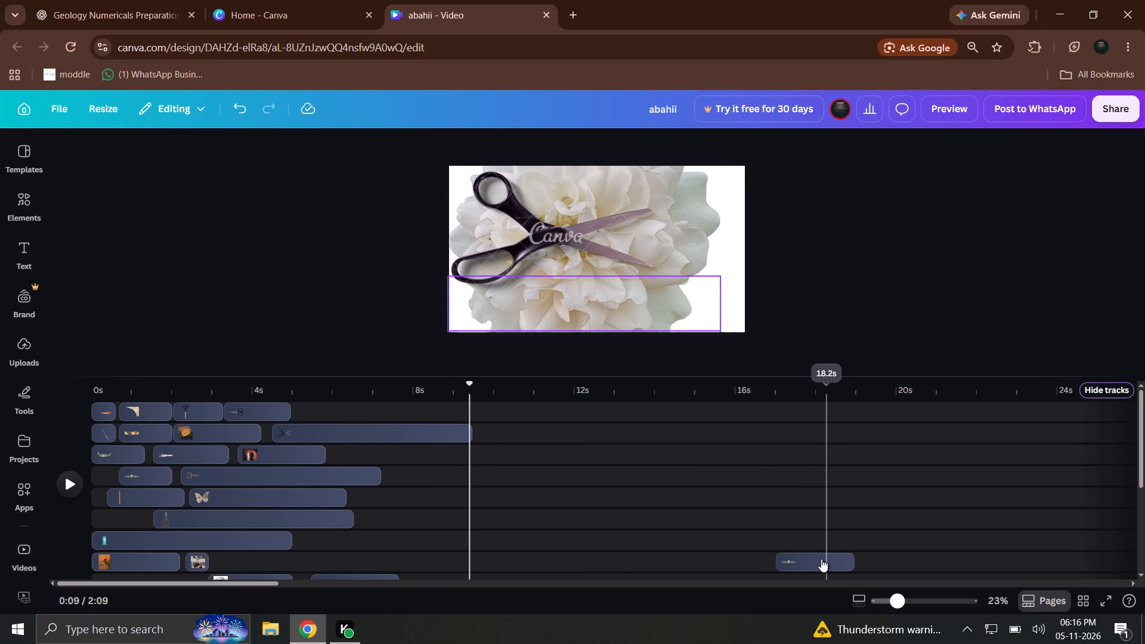
Move the 1.9 s white flower garland clip to the top track, starting at about 5.1 s after the small black scissors.
drag(821, 559, 343, 410)
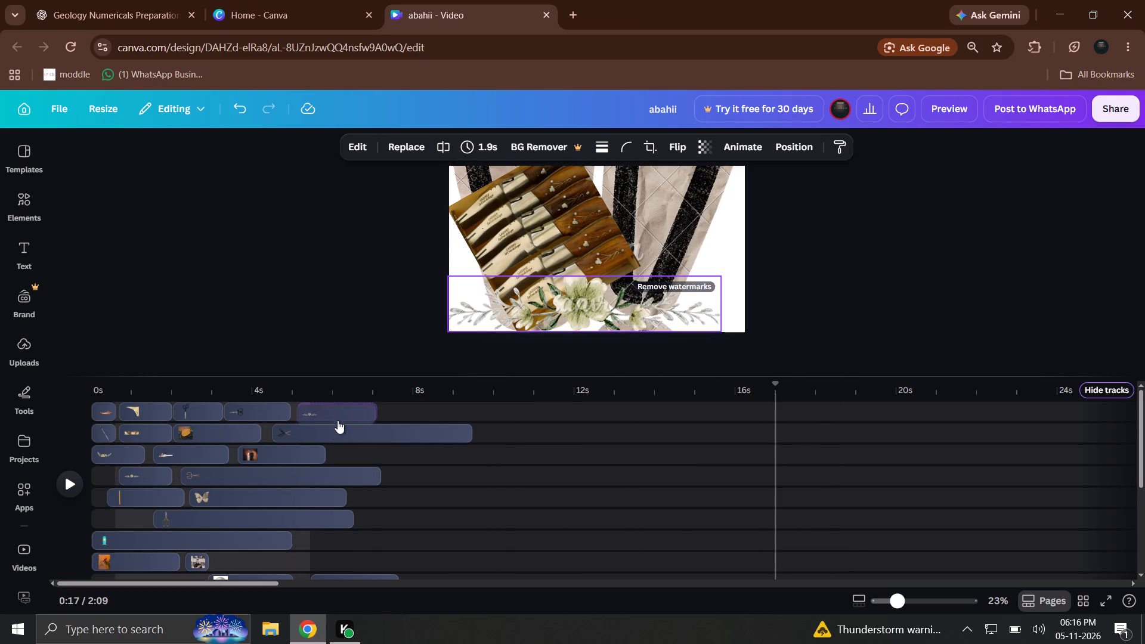
scroll(682, 487, up, 3)
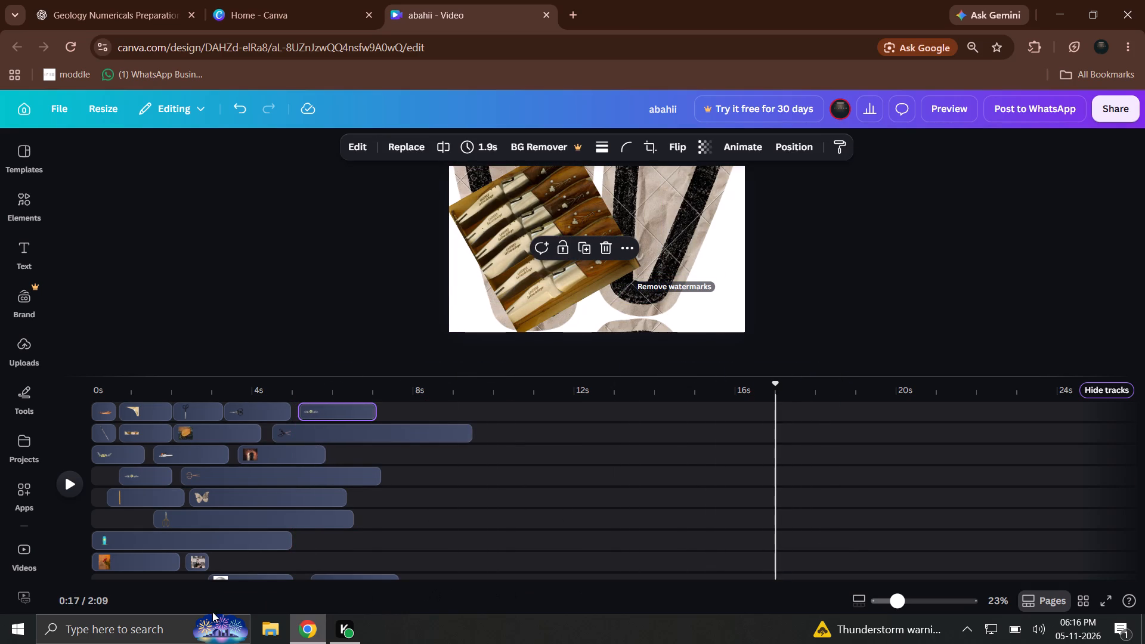
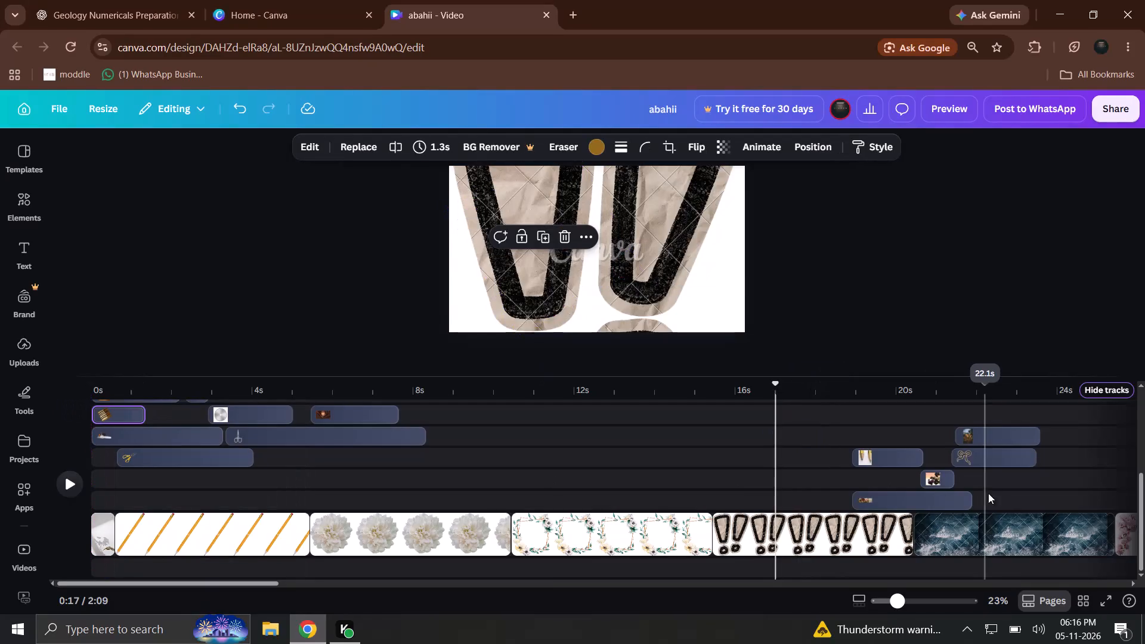
Trim the ninth track's middle clip to 1.5 s from its start and place the 2.1 s clip from about 21 s before it at about 1.4 s.
drag(991, 463, 185, 419)
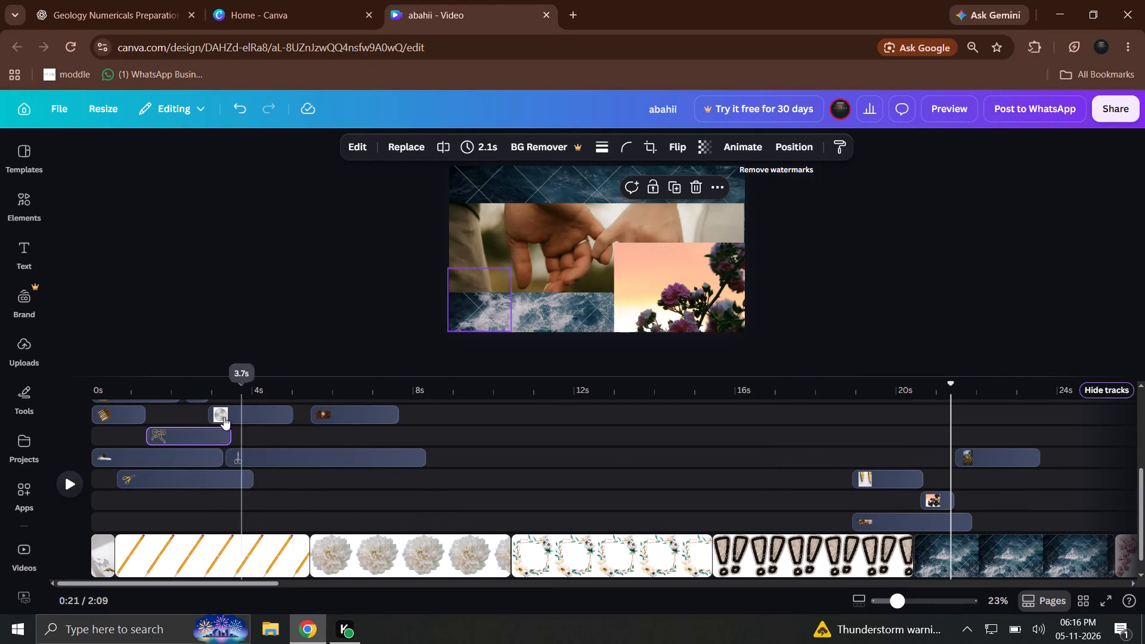
drag(214, 413, 239, 414)
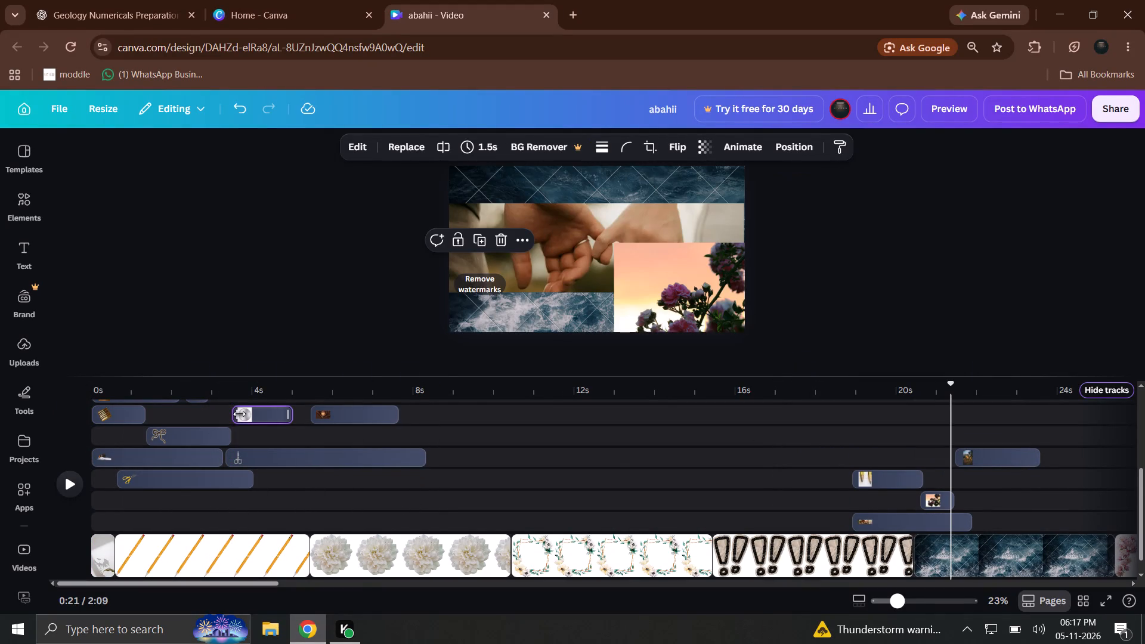
drag(201, 439, 203, 417)
Move the 2.9 s holding-hands clip to the eleventh track, starting at about 4.1 s after the existing clip.
drag(943, 502, 122, 419)
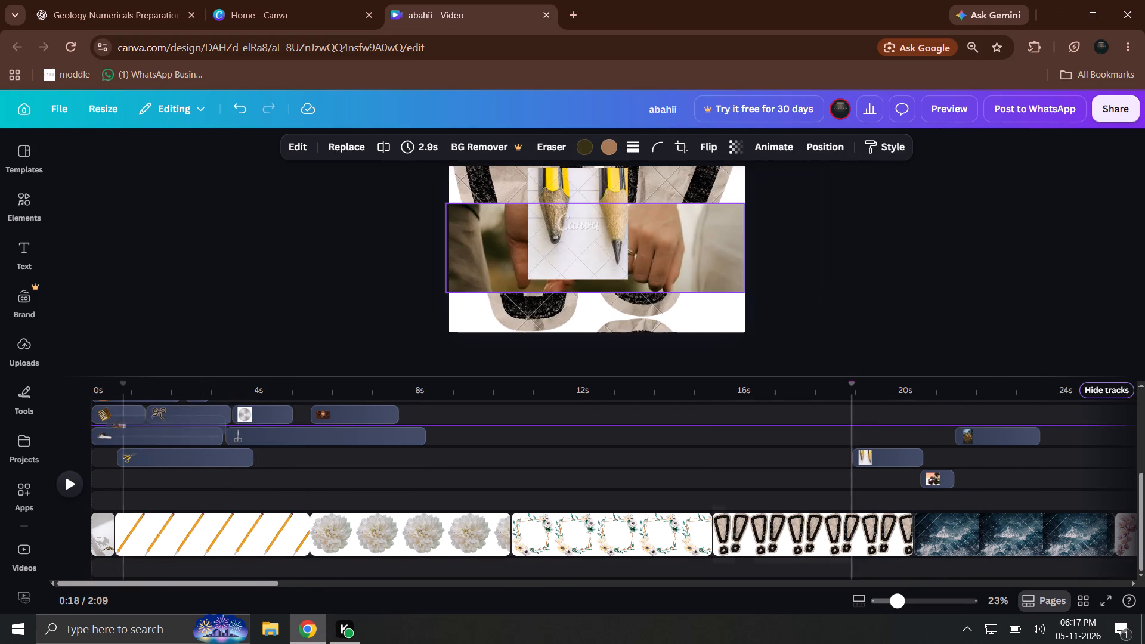
drag(122, 419, 346, 454)
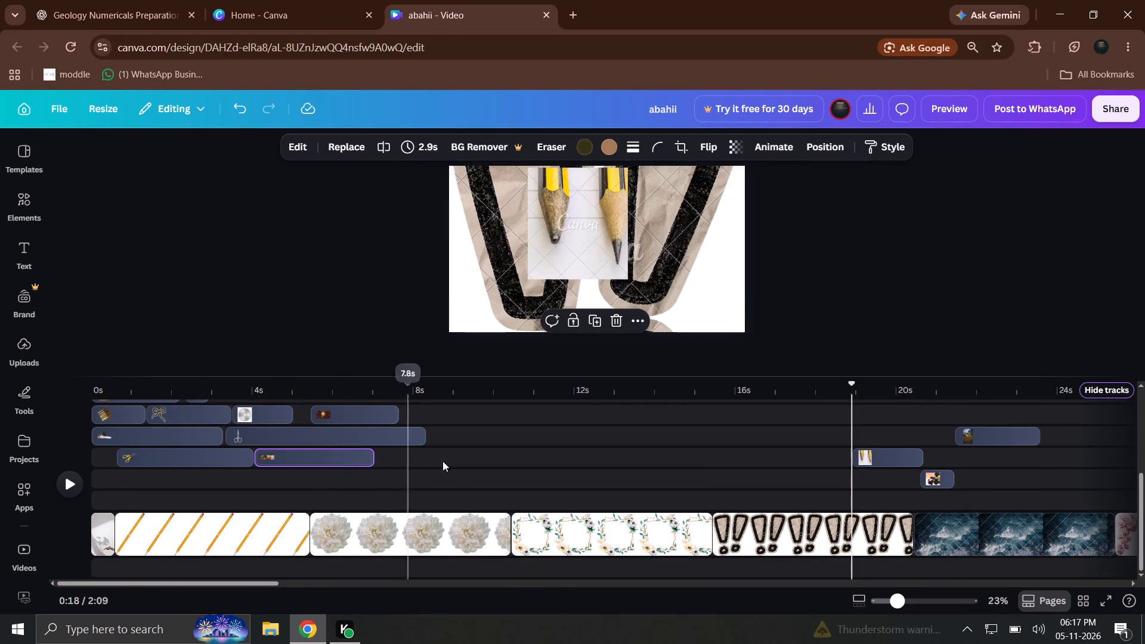
Move the pencils clip to 0 s on the twelfth track and the 2.1 s yellow-flowers clip to about 2.0 s on the same track.
drag(891, 462, 115, 467)
drag(1016, 431, 266, 474)
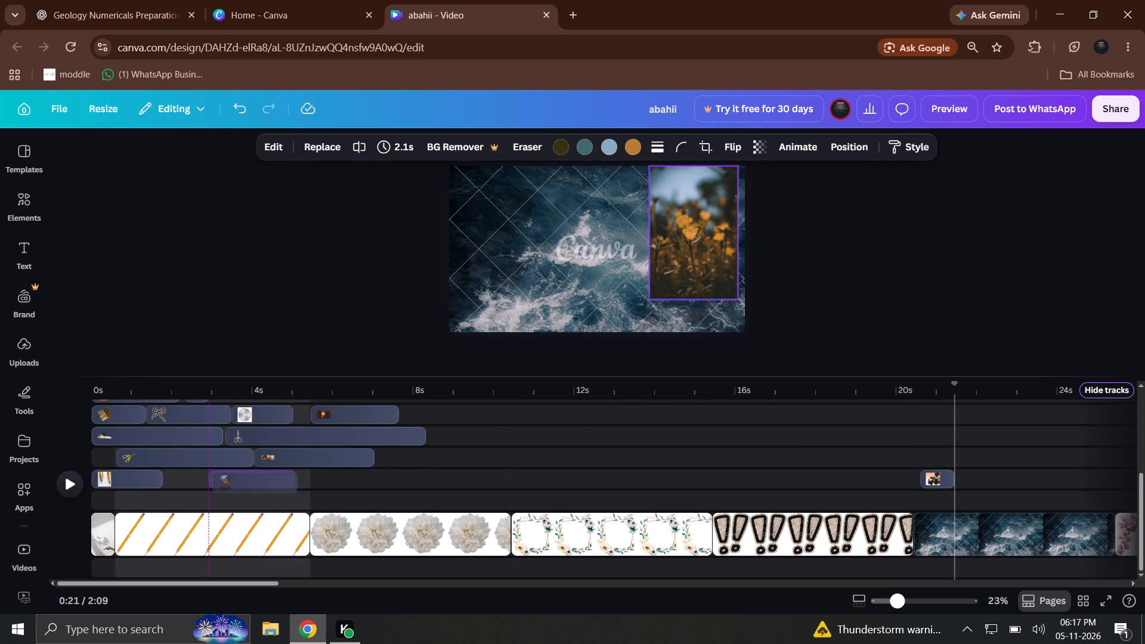
drag(266, 474, 231, 471)
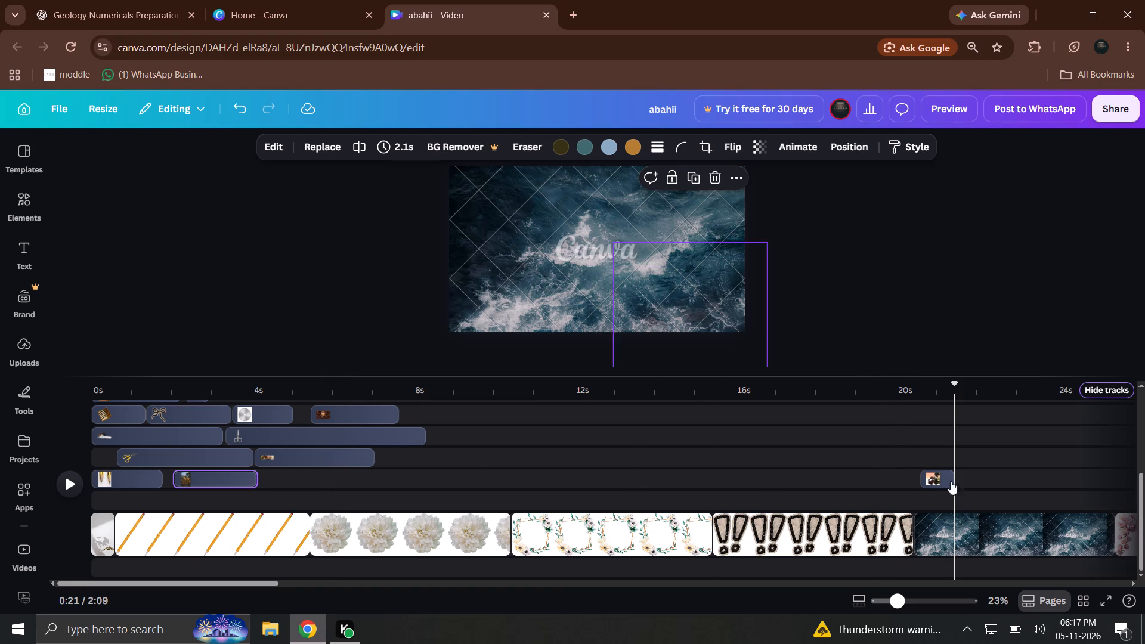
Move the 0.8 s pink-roses clip to the twelfth track, starting at about 4.3 s after the yellow flowers.
drag(947, 488, 287, 473)
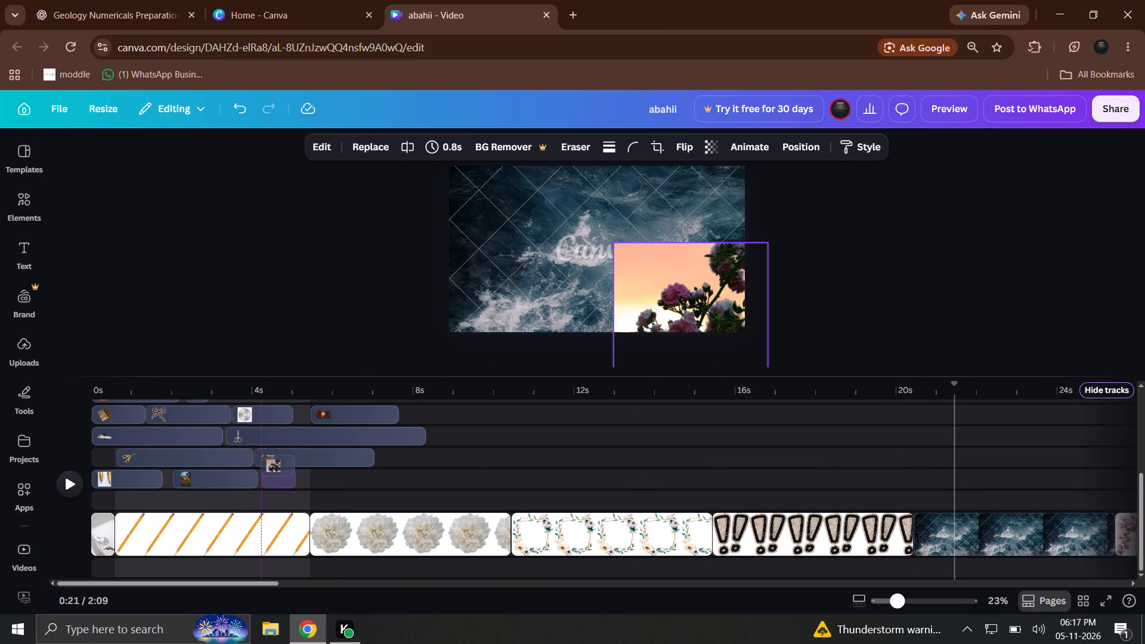
drag(287, 473, 282, 468)
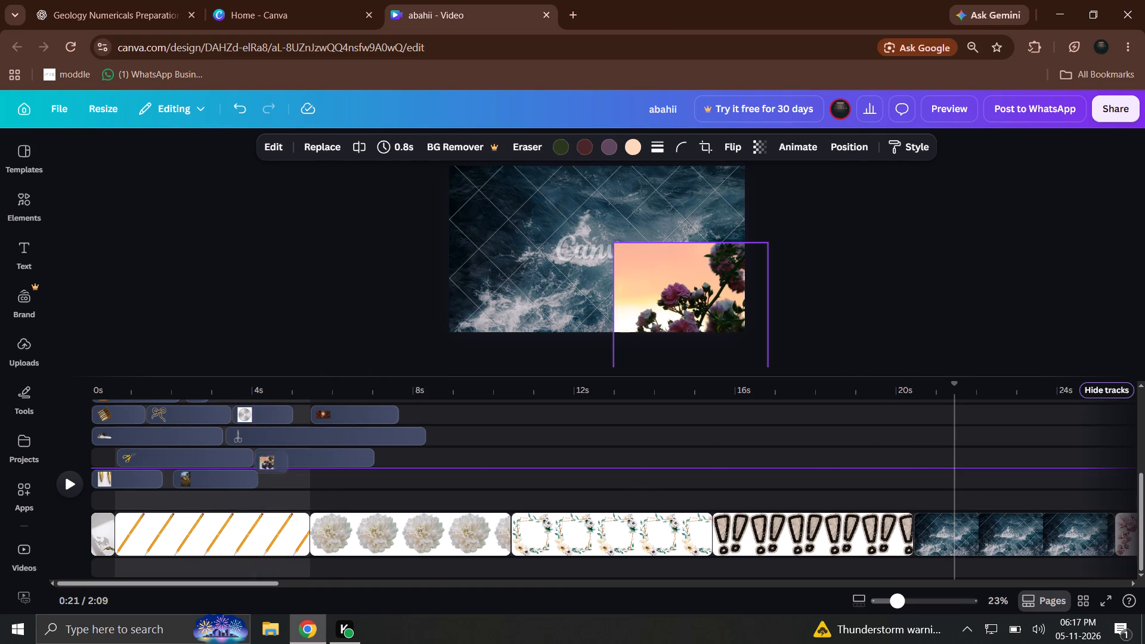
drag(282, 468, 289, 476)
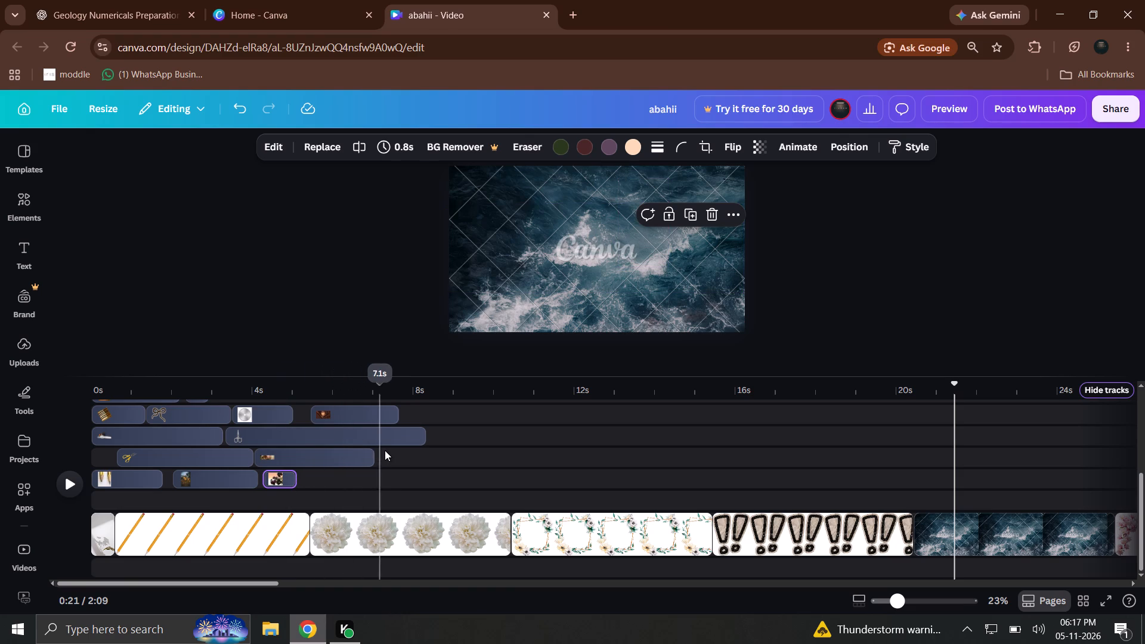
Review how the overlay clips are packed across all tracks in the opening seconds.
scroll(389, 450, up, 10)
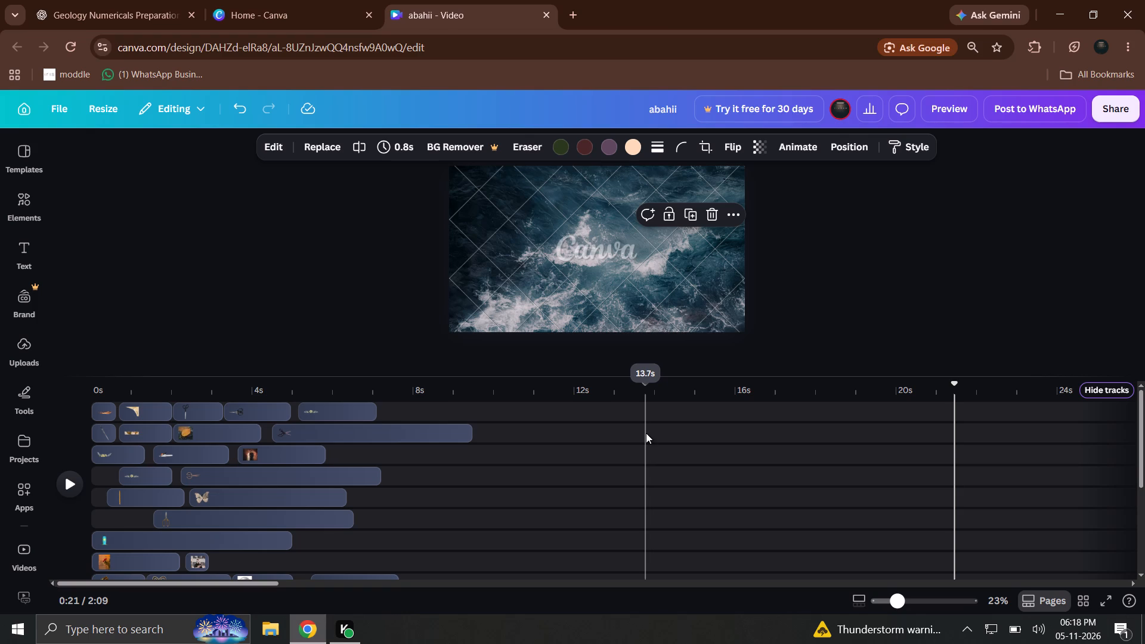
click(646, 433)
right_drag(574, 414, 569, 363)
scroll(575, 355, up, 1)
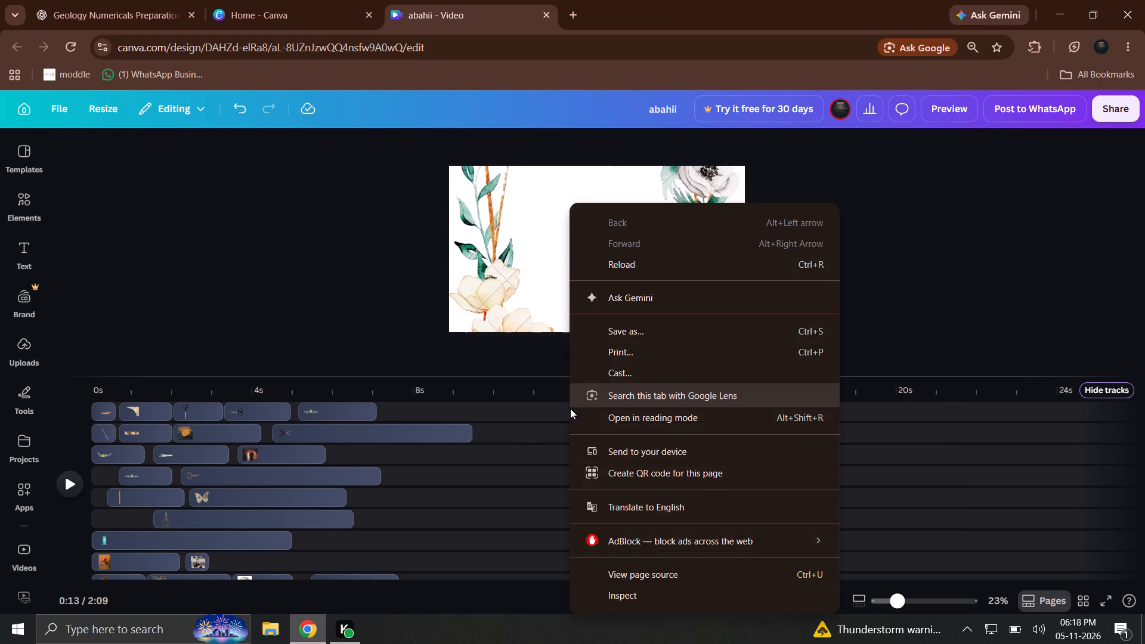
click(520, 450)
scroll(520, 449, up, 10)
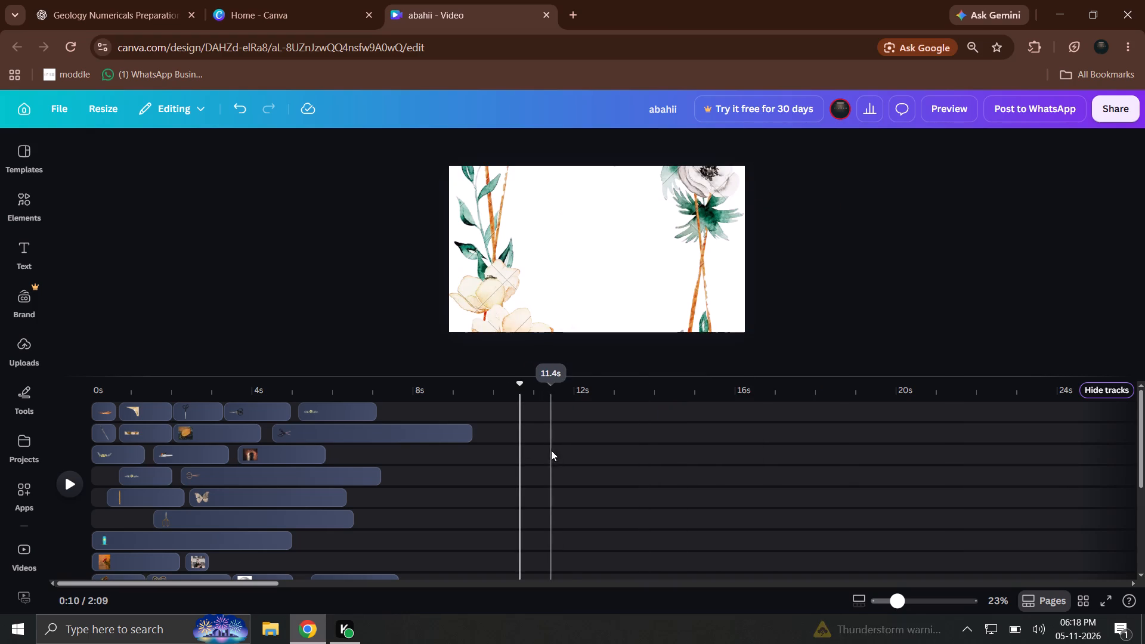
scroll(568, 514, down, 5)
scroll(553, 490, up, 3)
scroll(550, 491, down, 6)
Move the 6.6 s kitchen-knife clip from the 36 s area to 0 s on the lowest overlay track.
drag(293, 583, 358, 584)
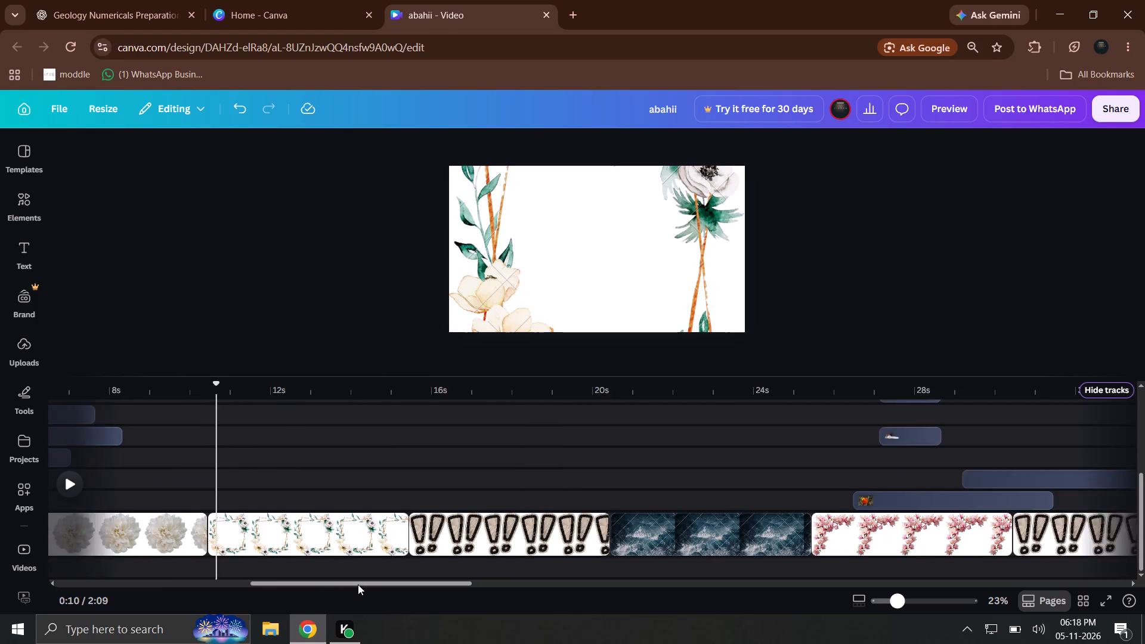
drag(358, 584, 409, 586)
drag(641, 442, 170, 466)
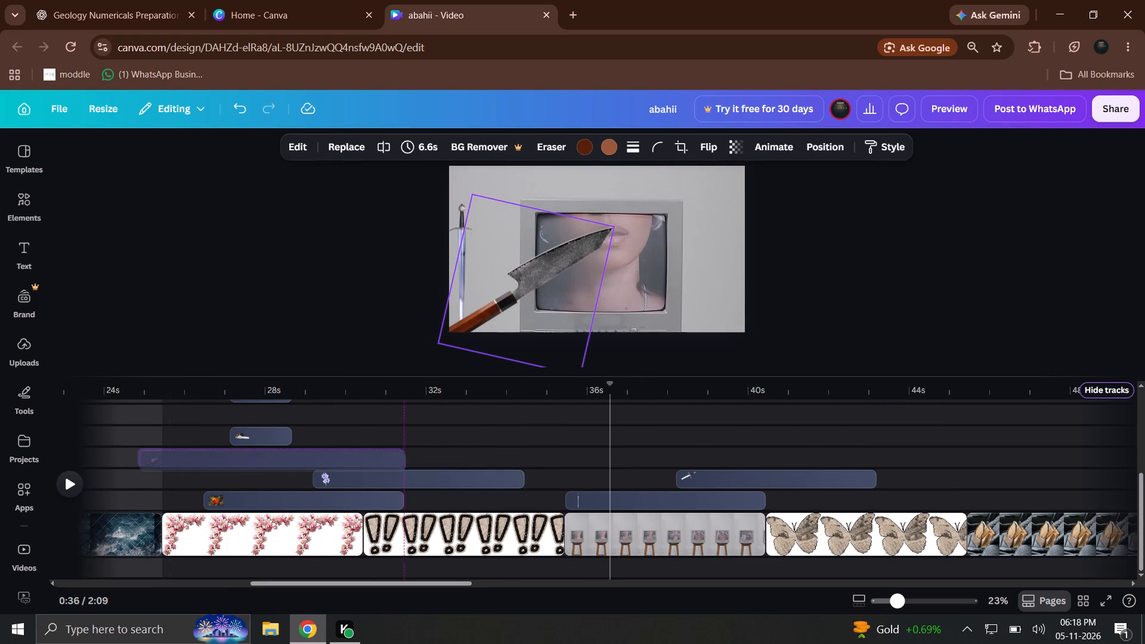
drag(170, 466, 111, 462)
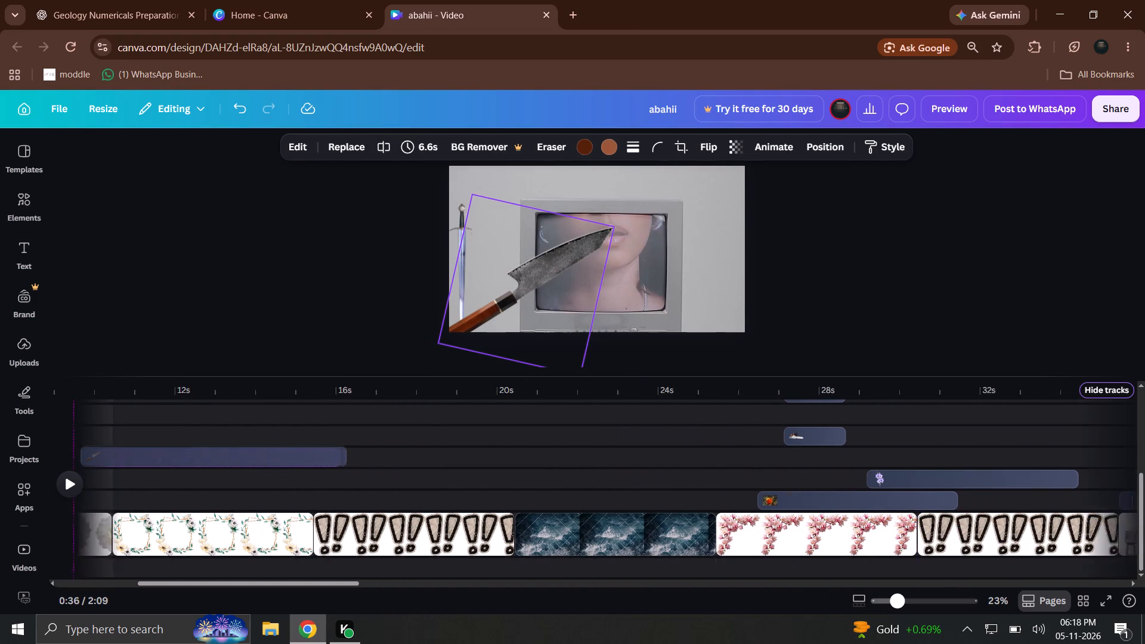
drag(111, 462, 112, 462)
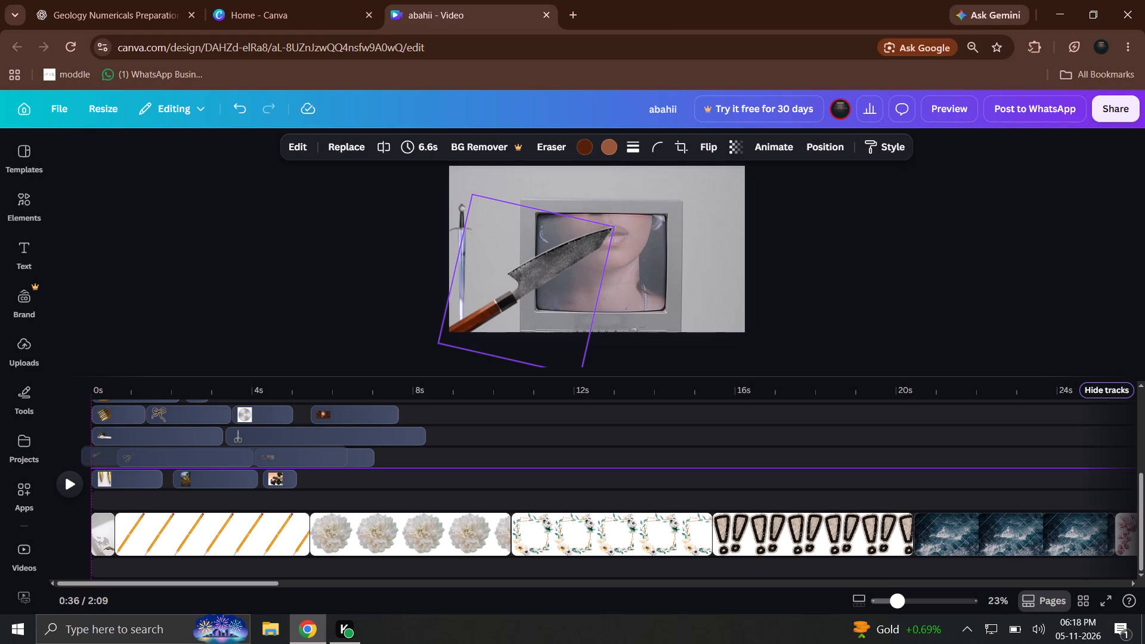
drag(112, 462, 289, 469)
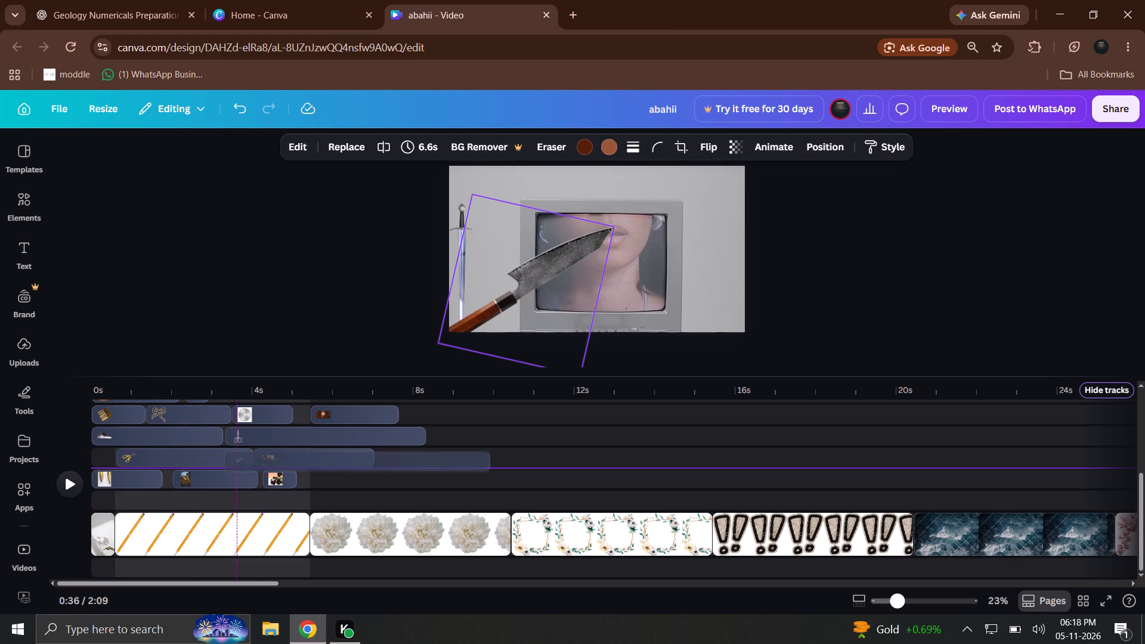
drag(289, 469, 128, 490)
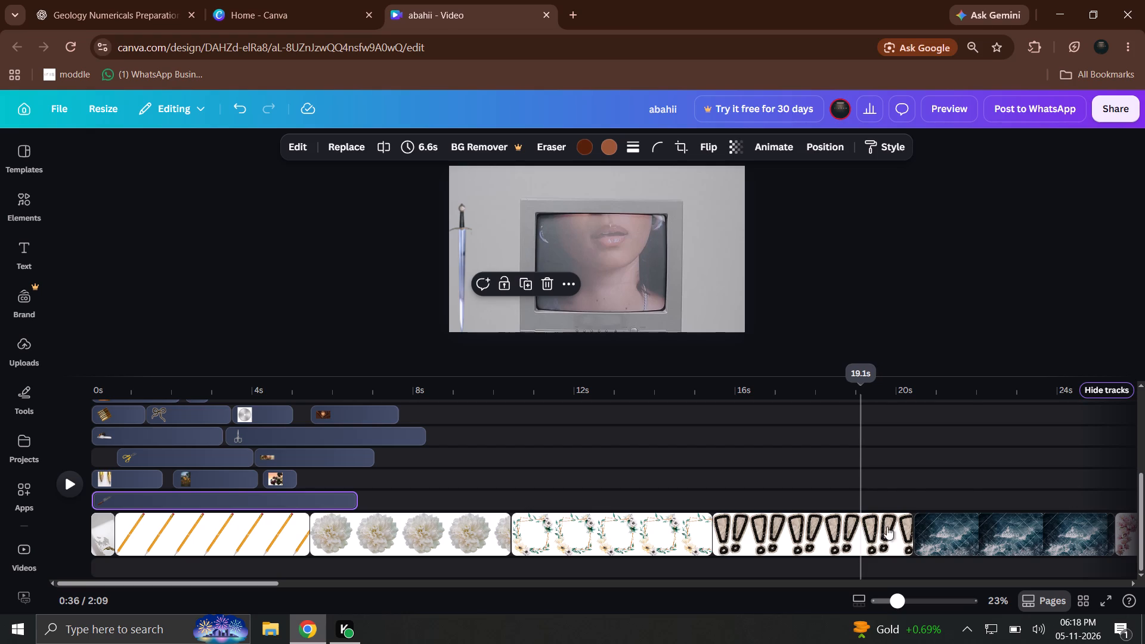
Move the group of four 5.0 s clips from after 1:20 to about 8.3 s on the upper tracks.
scroll(732, 488, up, 3)
scroll(609, 467, up, 4)
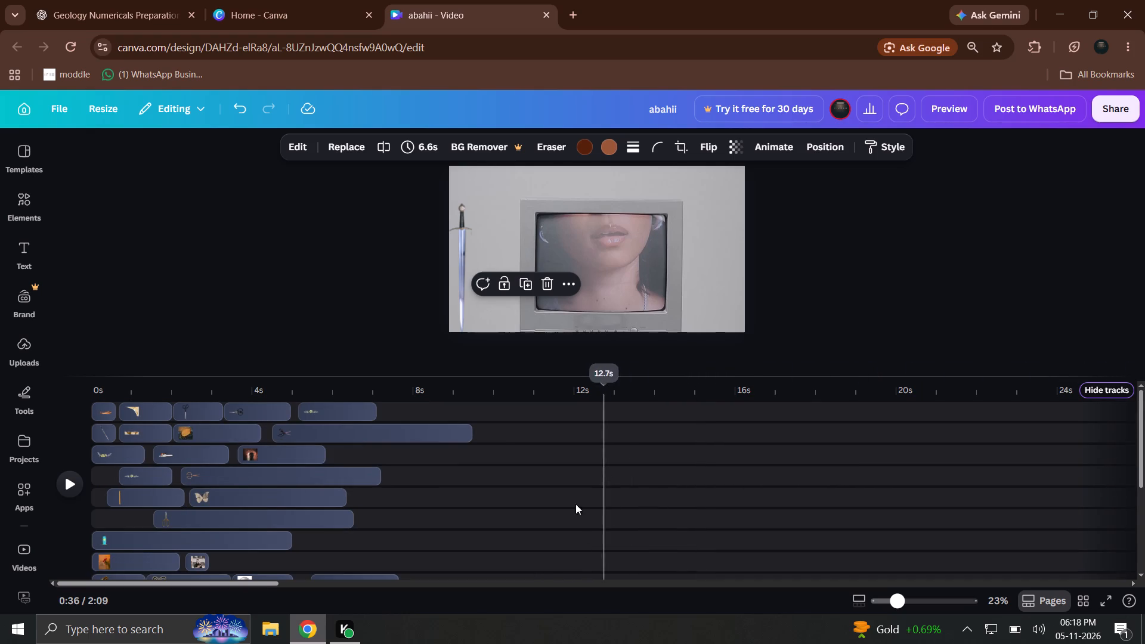
drag(216, 584, 763, 590)
drag(782, 459, 749, 574)
drag(728, 535, 503, 520)
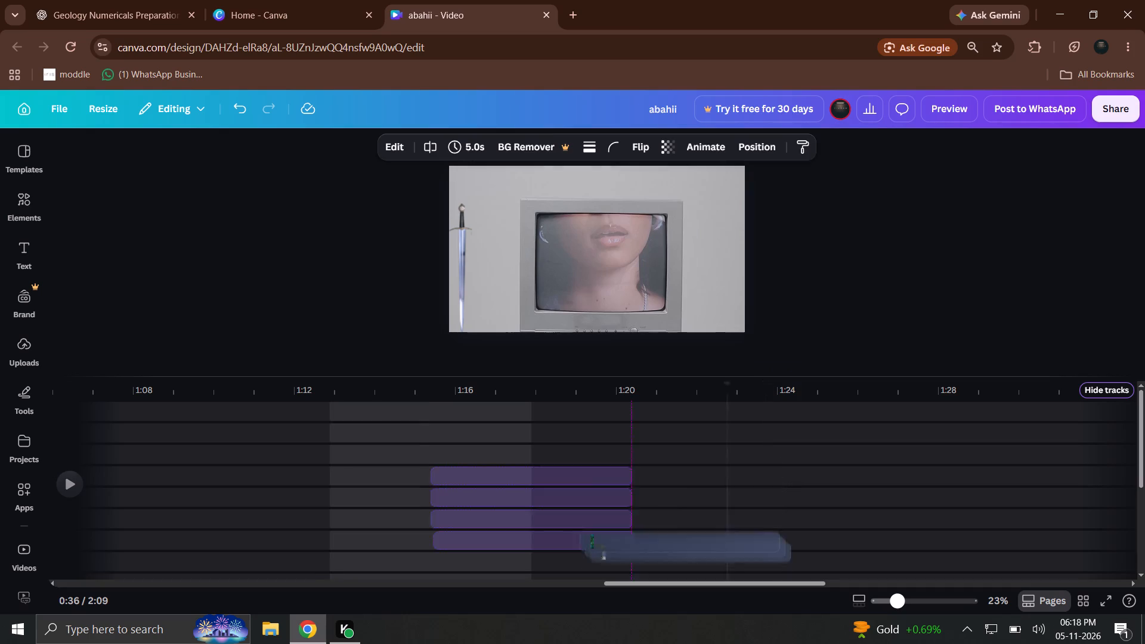
drag(503, 520, 191, 517)
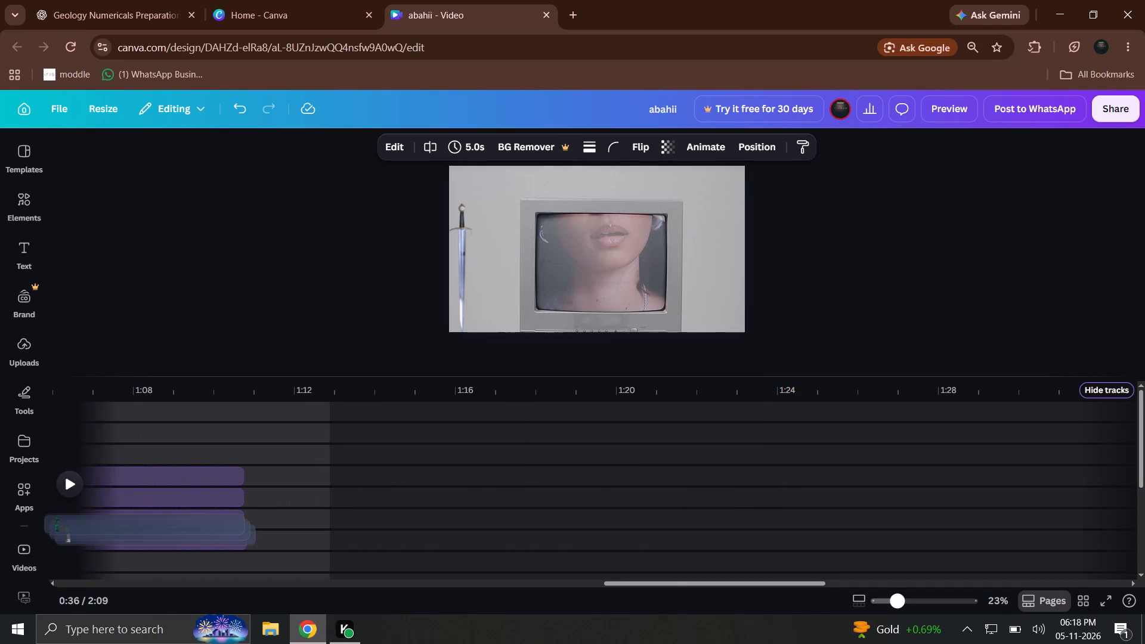
drag(191, 517, 149, 522)
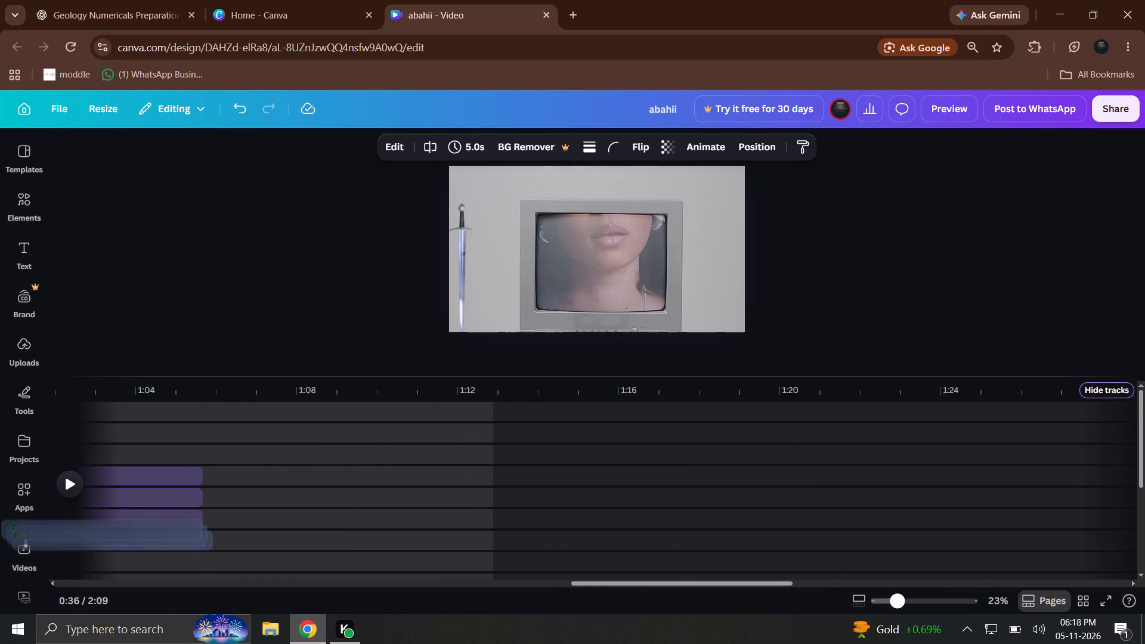
drag(149, 522, 148, 522)
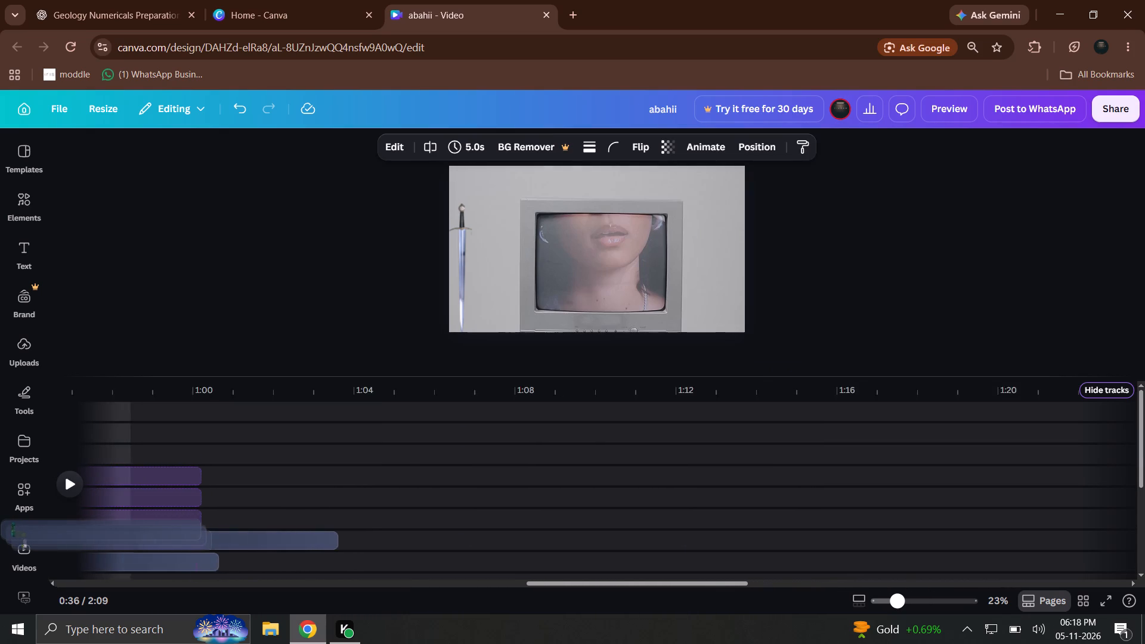
drag(148, 522, 131, 498)
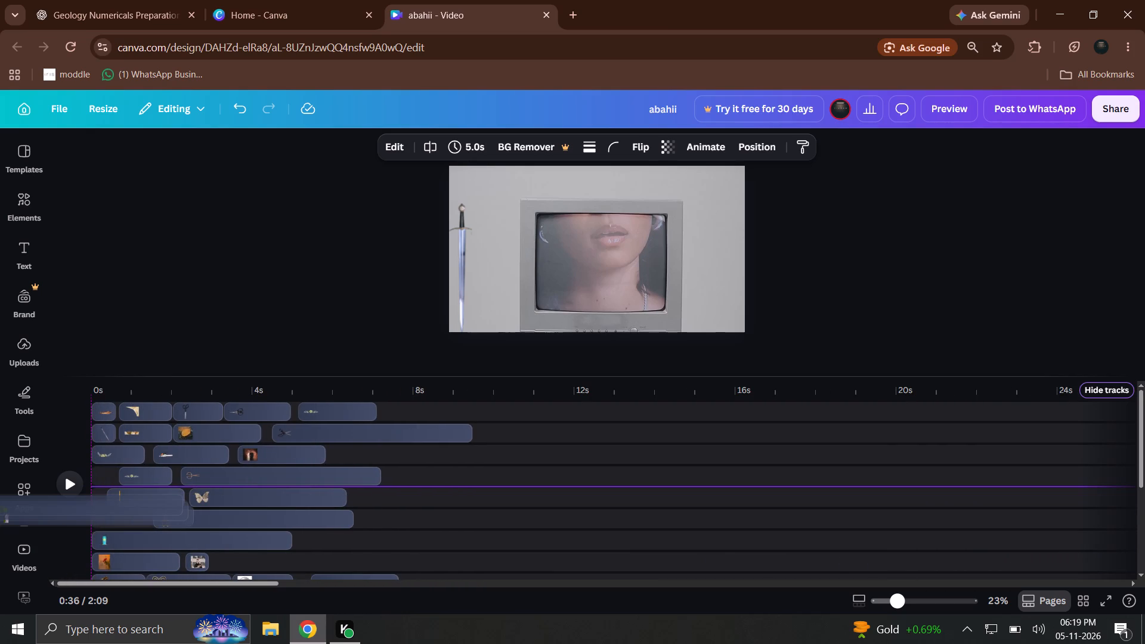
drag(131, 498, 581, 458)
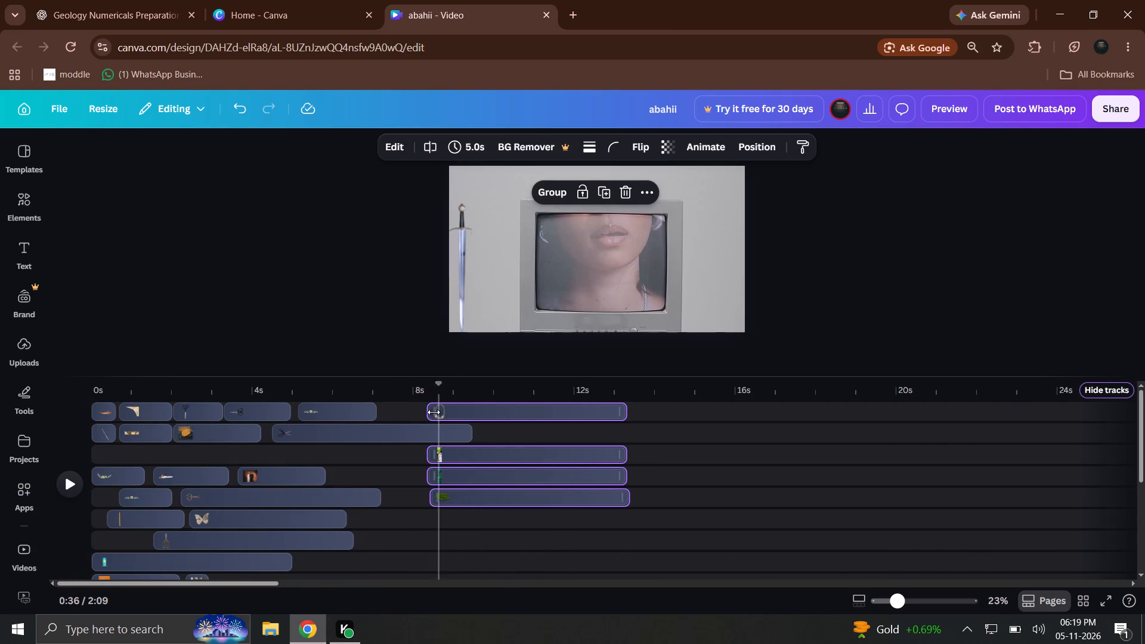
Extend the starts of the four grouped clips earlier to about 7.2 s, making each 6.1 s long.
drag(432, 410, 388, 414)
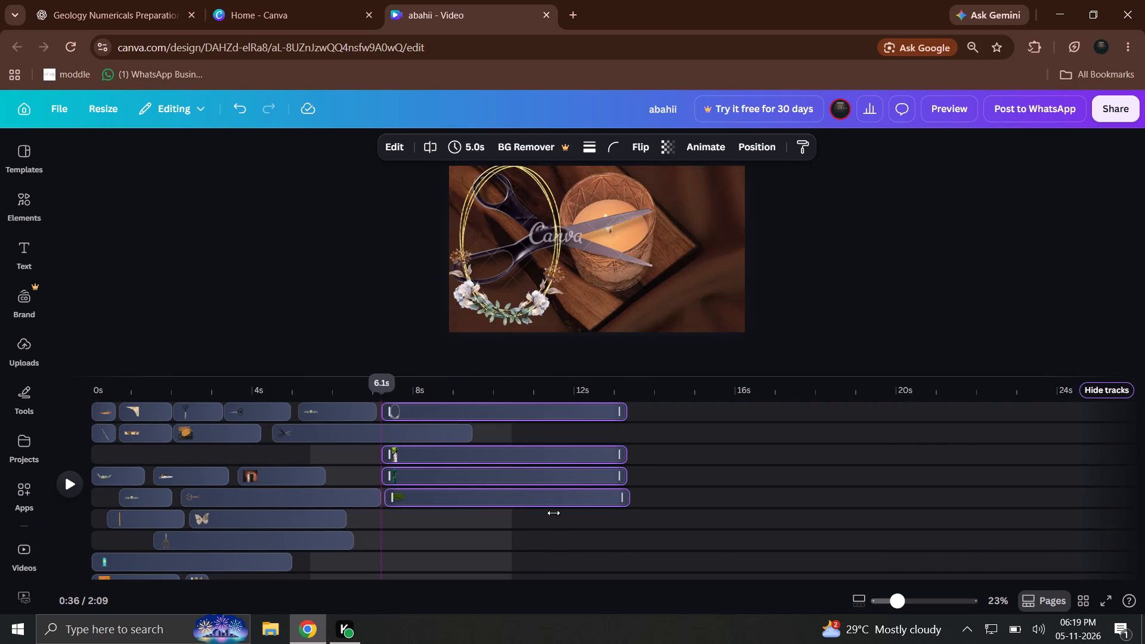
click(559, 551)
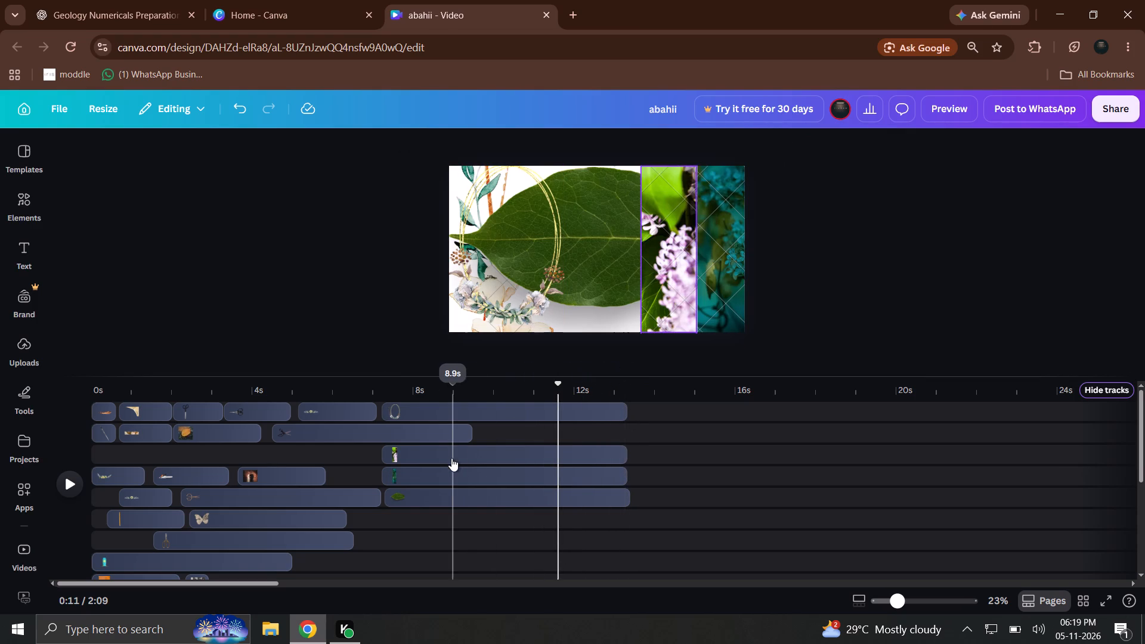
Move the lilac clip to 0 s on the third track and the teal-flowers clip directly after it at about 6.1 s.
drag(451, 458, 166, 460)
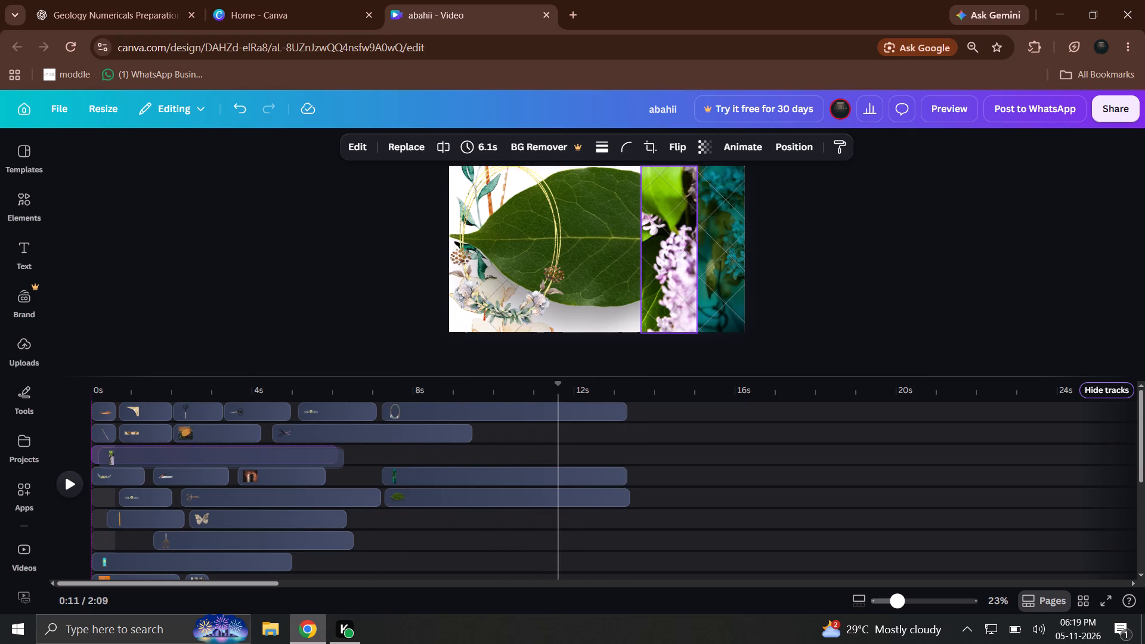
drag(413, 474, 373, 454)
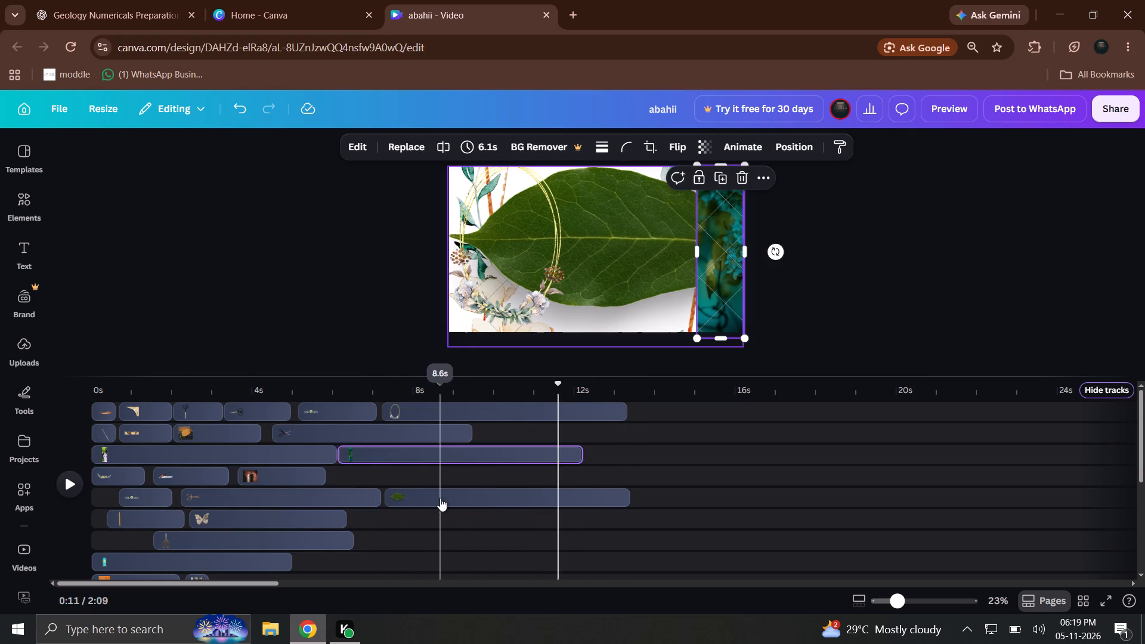
Move the 6.1 s green-leaf clip to the fourth track, starting at about 5.8 s.
drag(440, 498, 385, 473)
click(680, 483)
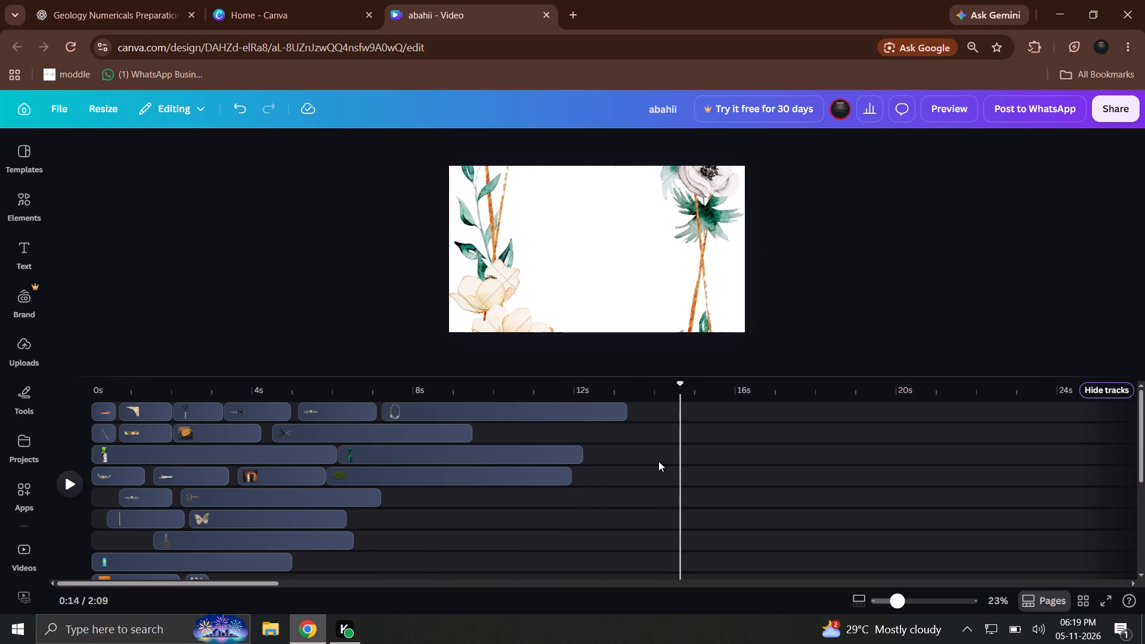
Trim the ends of the gold floral wreath clip to about 2.5 s long and the teal-flowers clip to about 2.2 s long.
drag(623, 408, 480, 407)
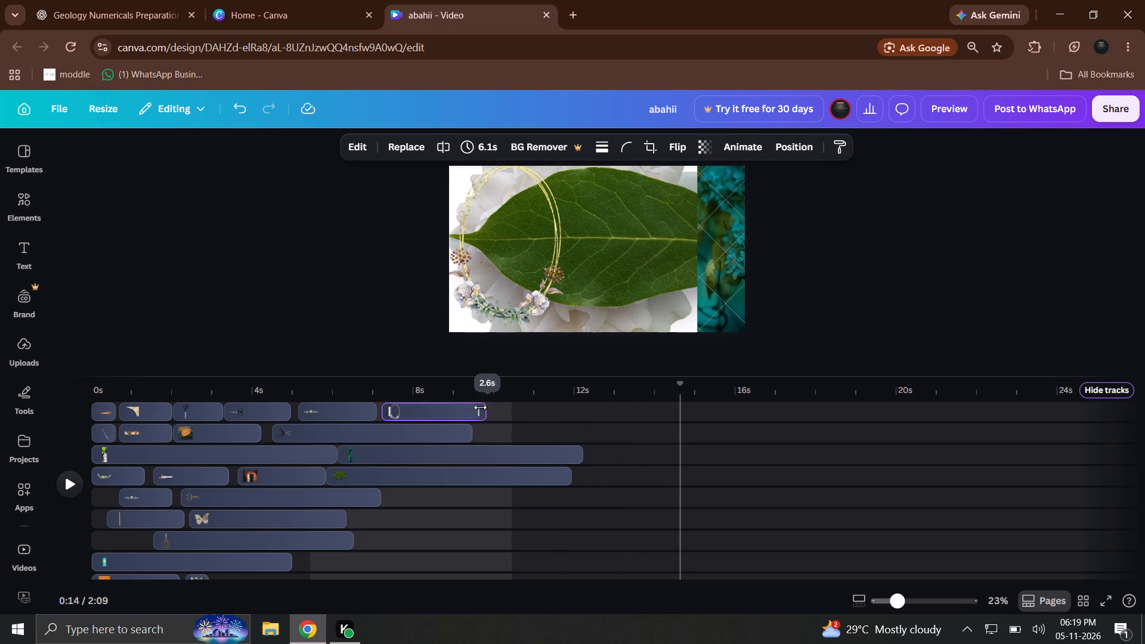
drag(480, 407, 478, 408)
drag(577, 454, 421, 457)
Trim the end of the green-leaf clip to about 2.5 s long, level with the teal-flowers clip's end.
drag(570, 476, 537, 472)
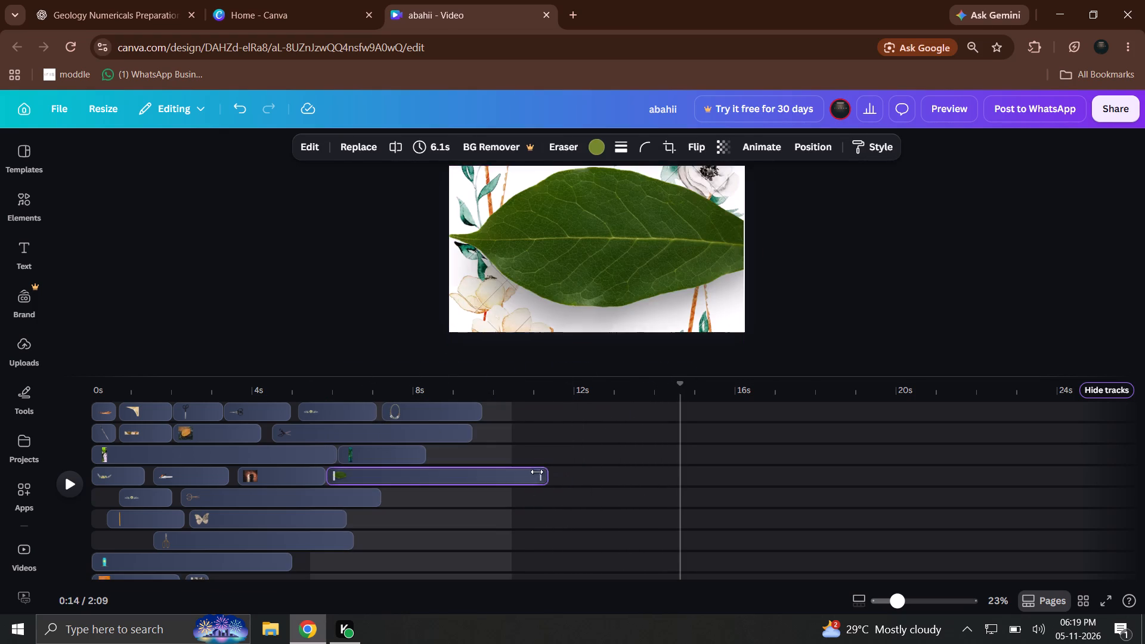
drag(537, 472, 431, 475)
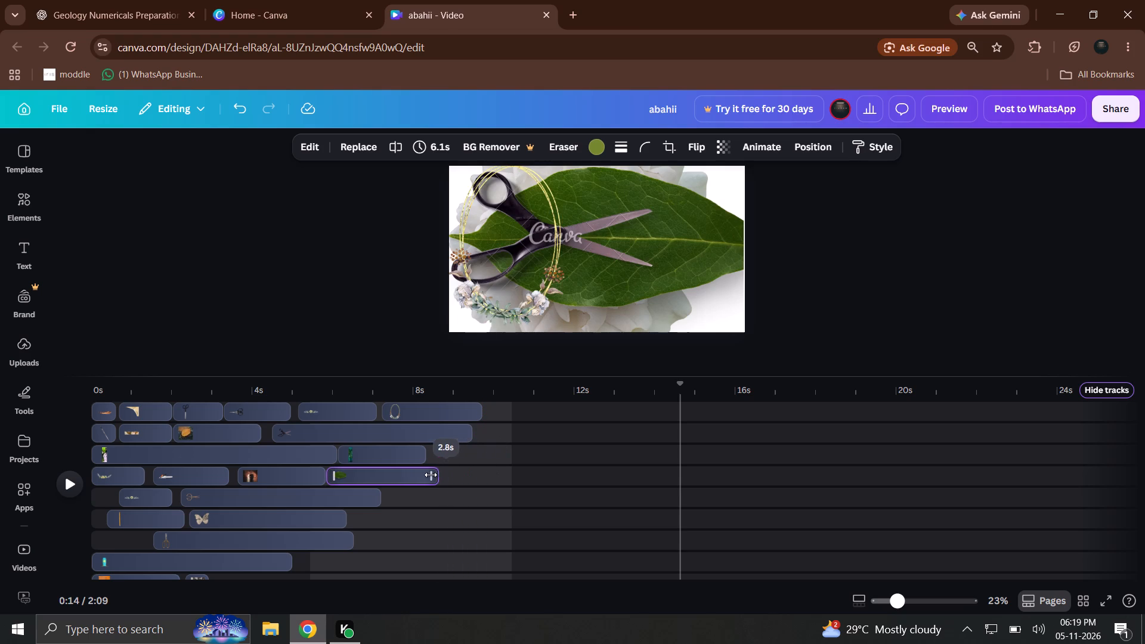
drag(431, 475, 423, 475)
click(484, 489)
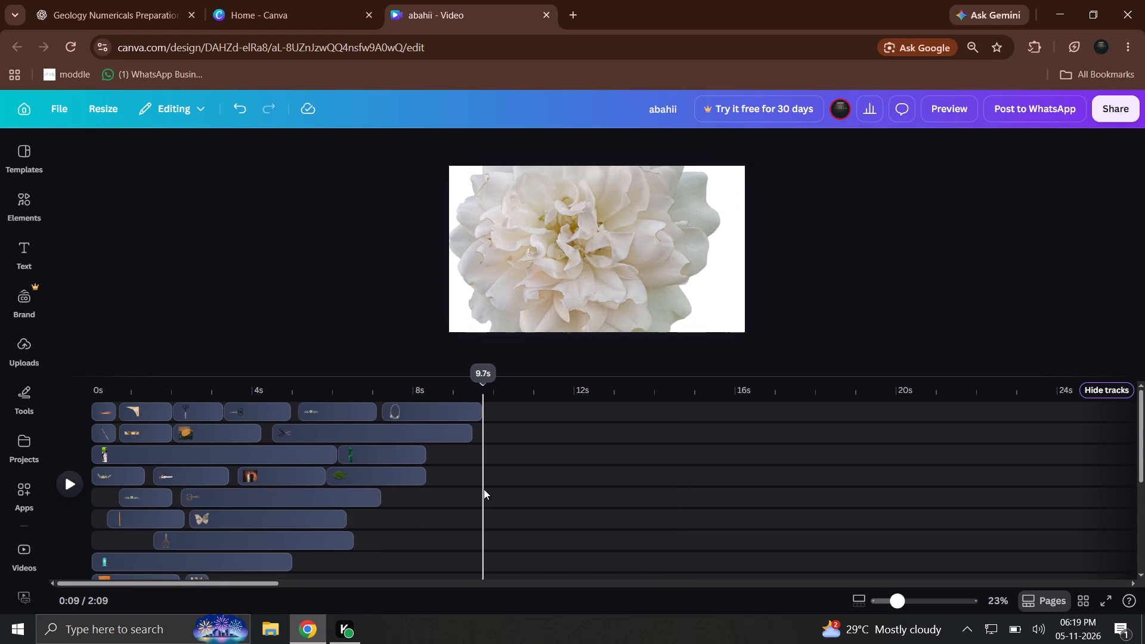
click(479, 489)
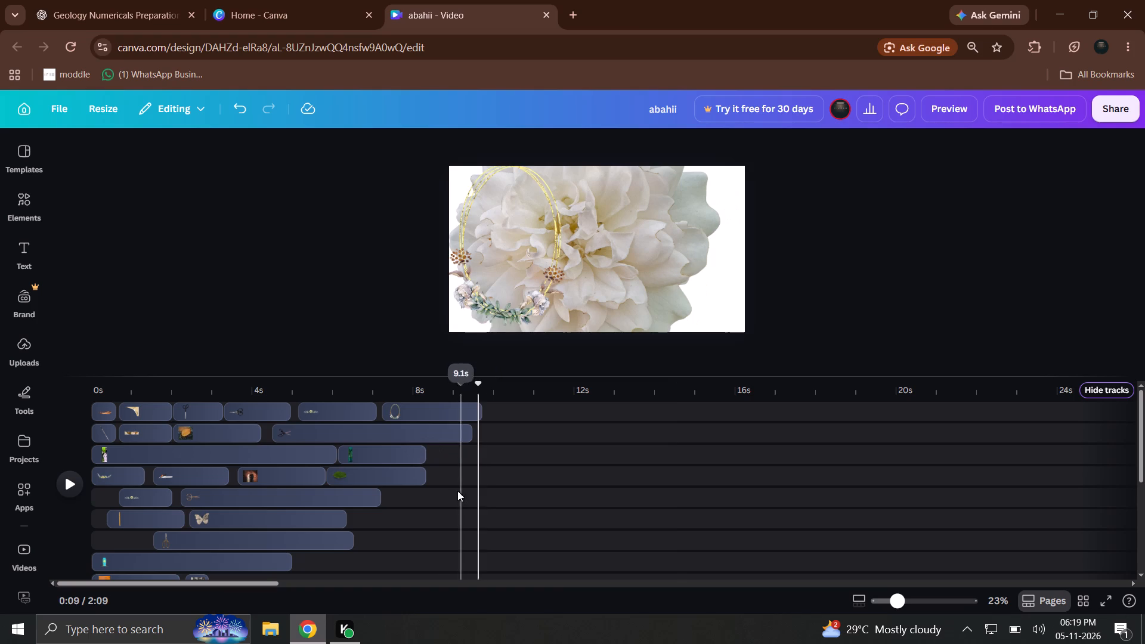
Move the 5.0 s clip on the seventh track to start at 0 s.
drag(226, 543, 175, 543)
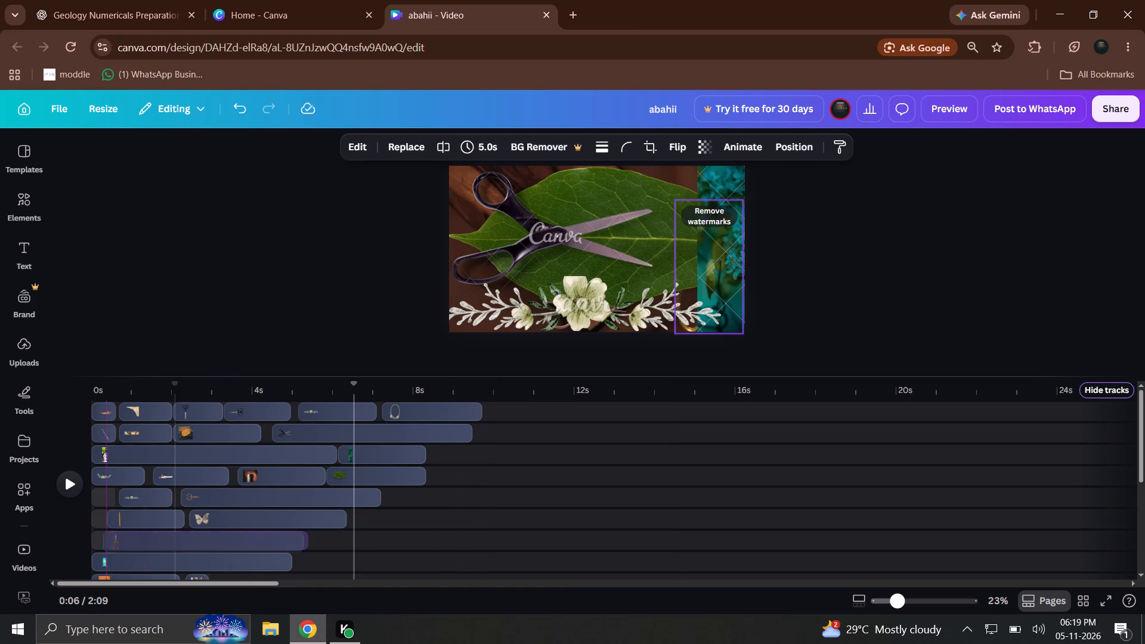
drag(175, 543, 163, 543)
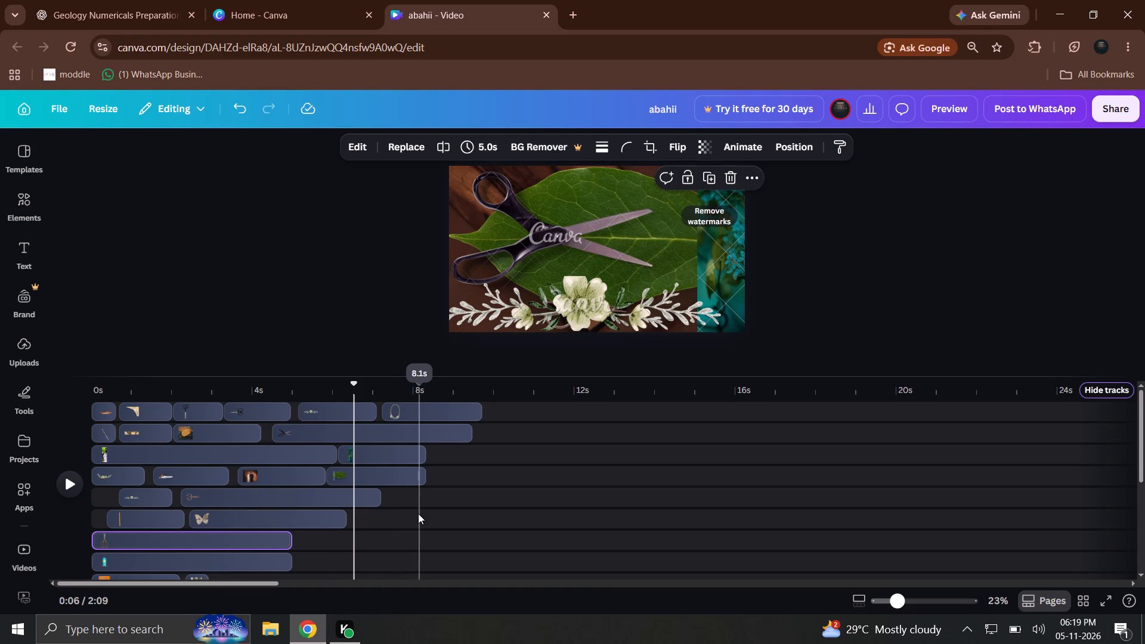
drag(429, 532, 142, 360)
click(497, 535)
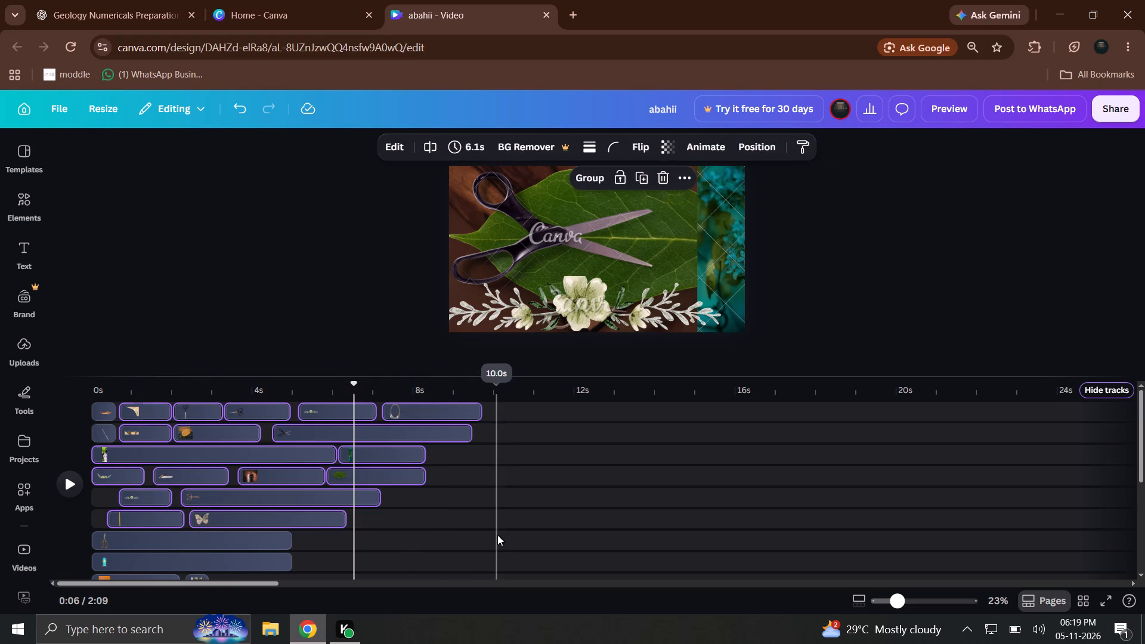
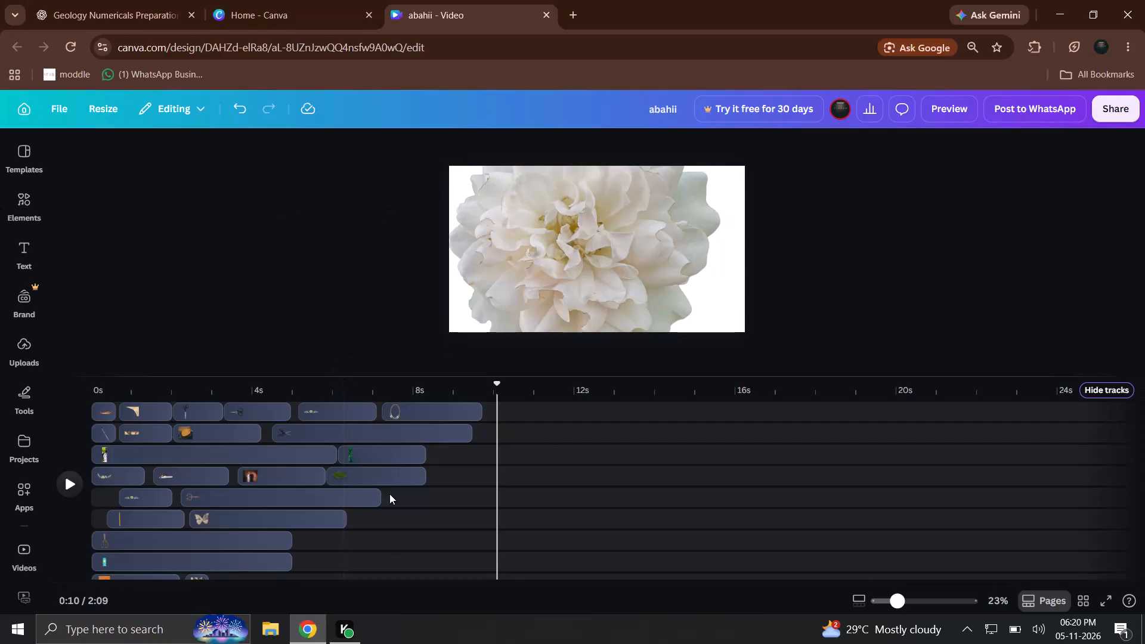
Move the four overlay clips between about 26 s and 43 s to the opening section, the vertical sword at about 9 s and diagonal sword at 11.8 s.
drag(581, 586, 197, 457)
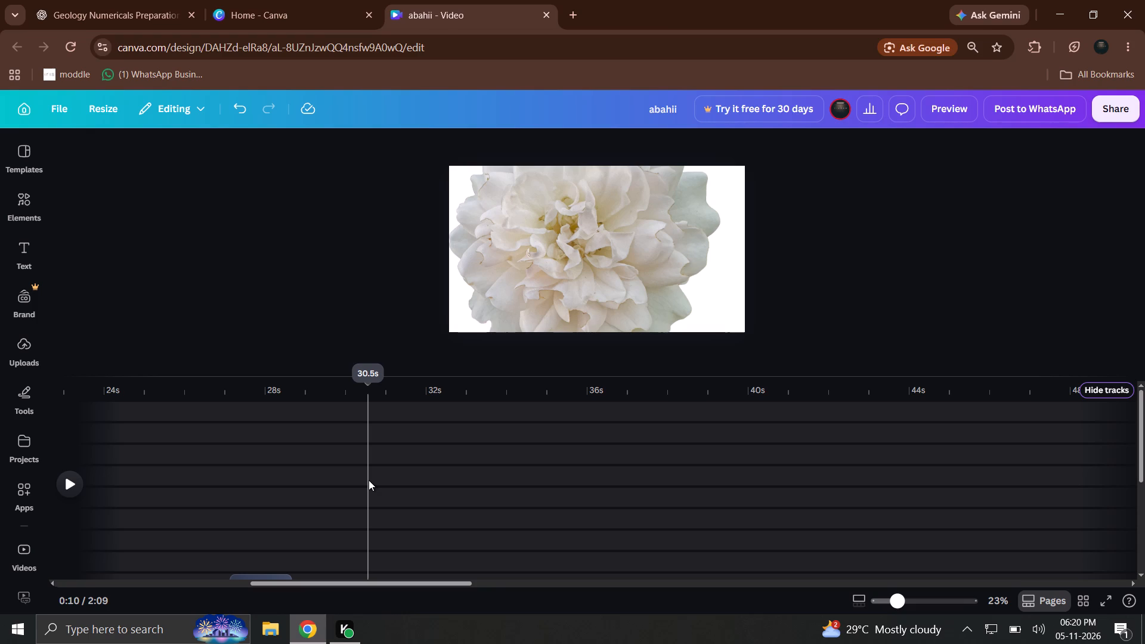
scroll(793, 478, down, 7)
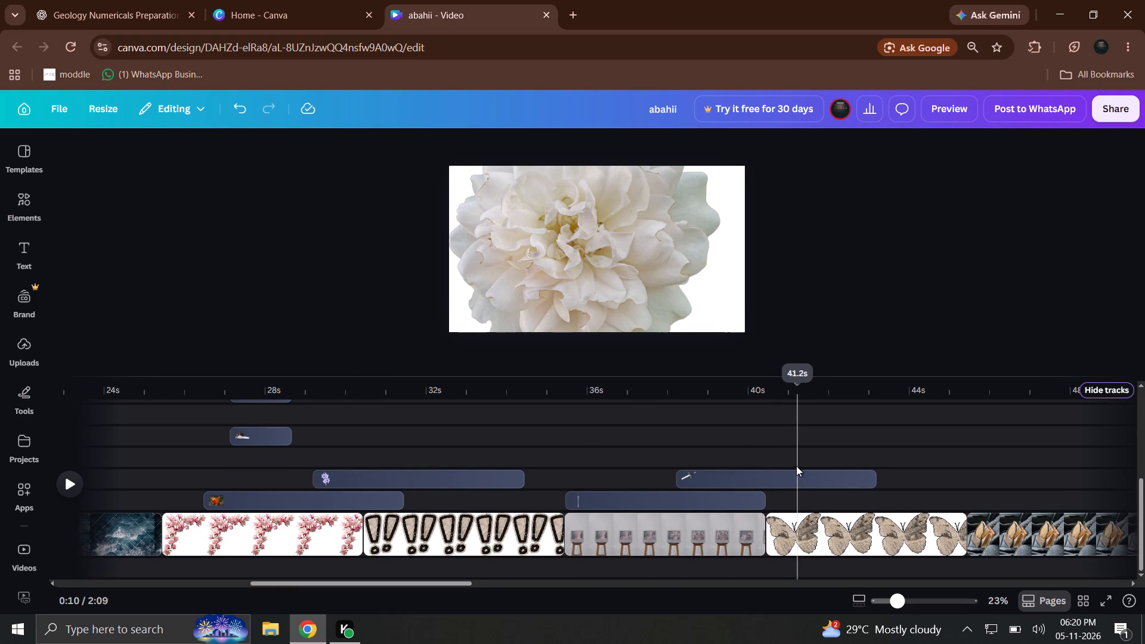
drag(784, 437, 359, 501)
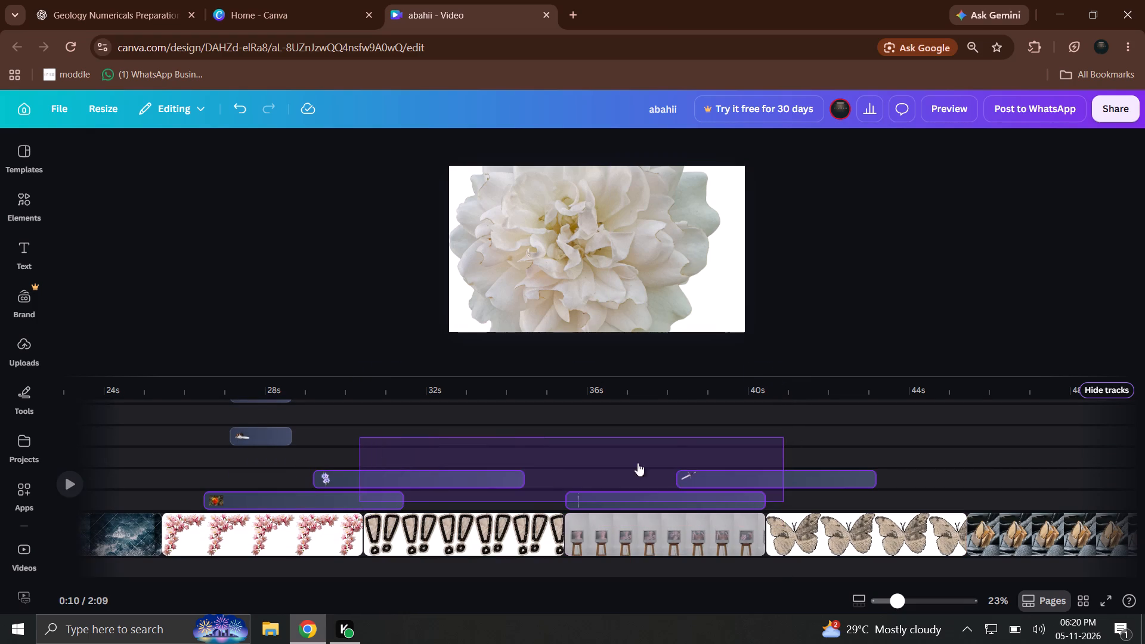
drag(710, 476, 527, 457)
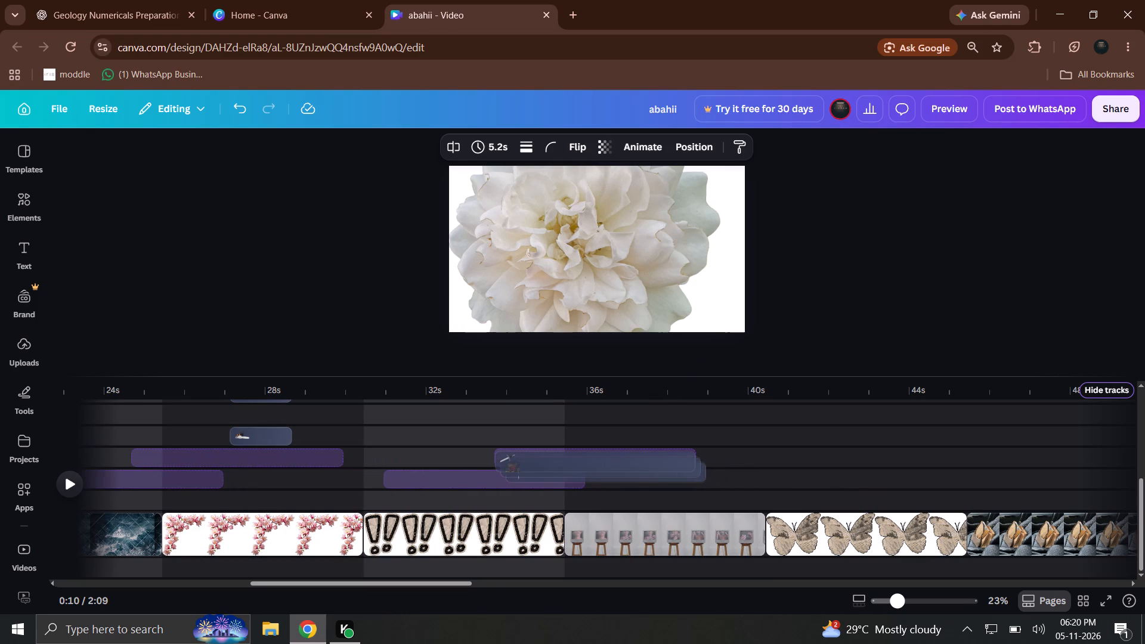
drag(527, 457, 461, 467)
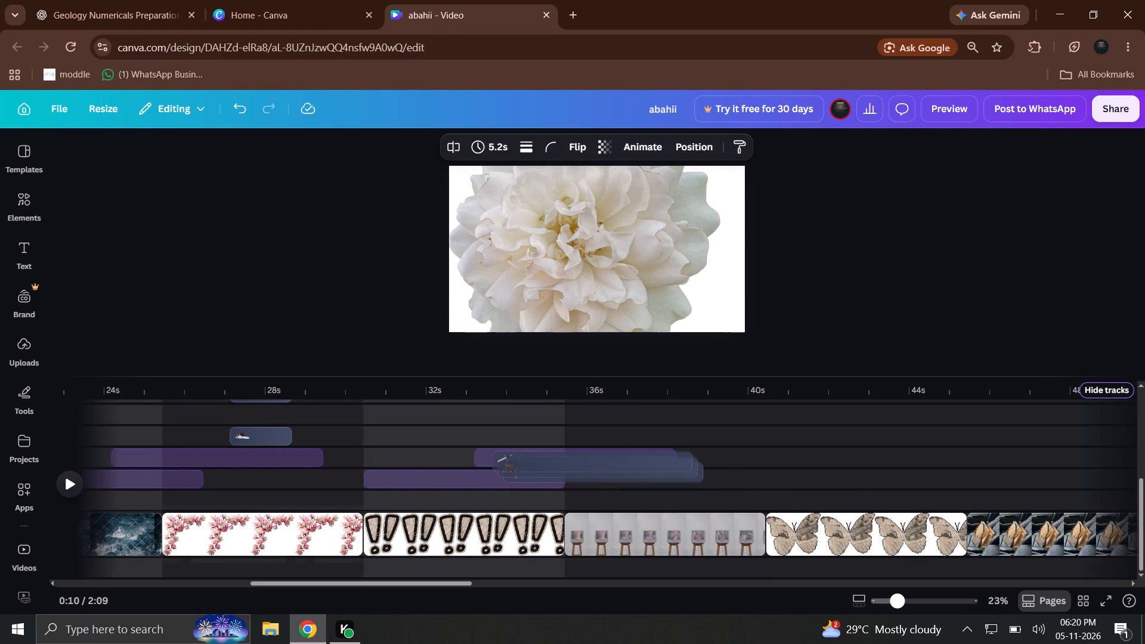
drag(461, 467, 132, 447)
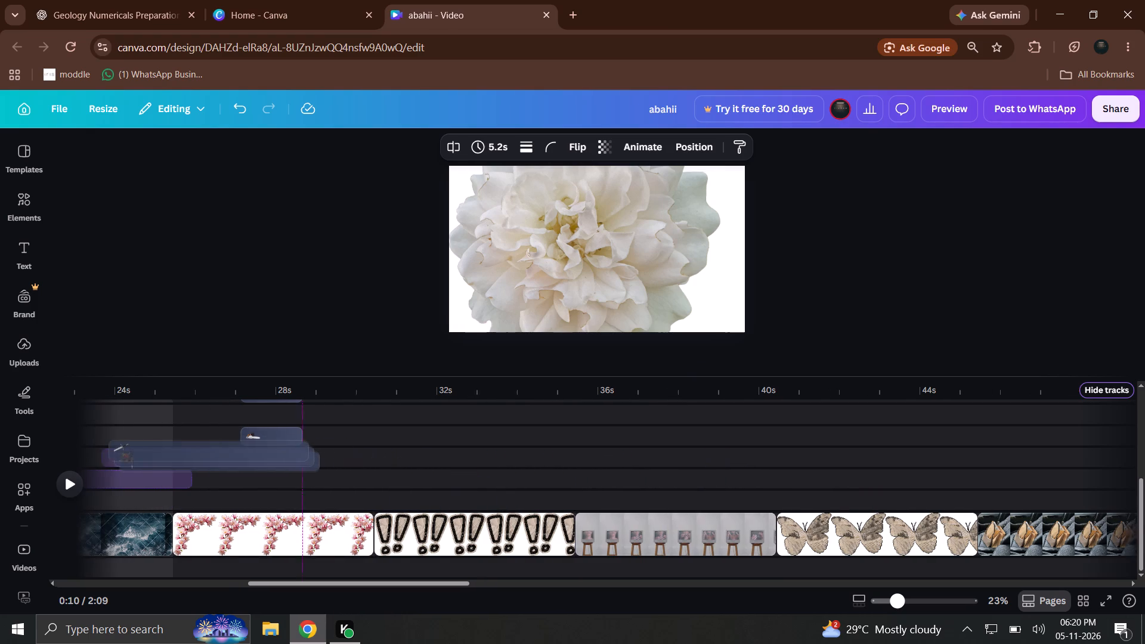
drag(132, 447, 126, 447)
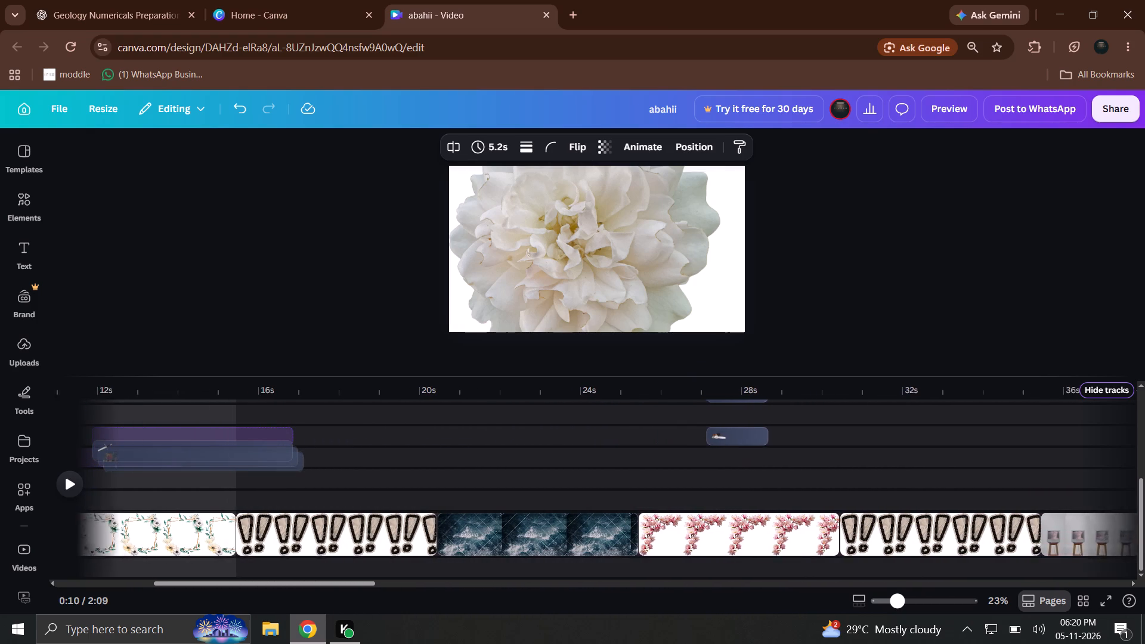
drag(126, 447, 318, 427)
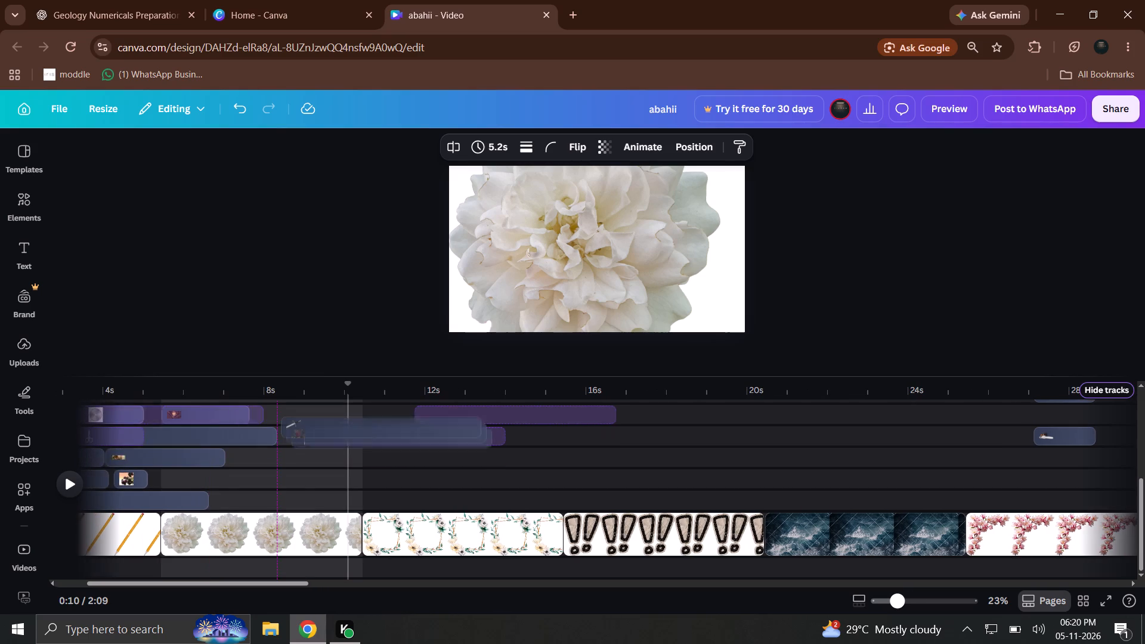
drag(318, 427, 293, 463)
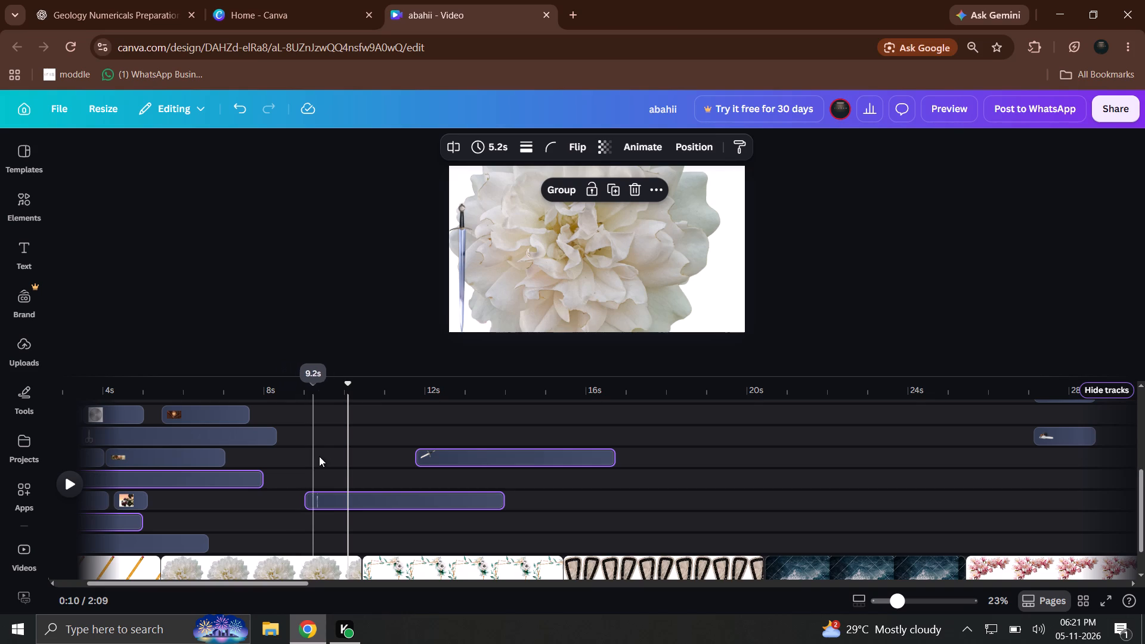
Move the diagonal sword clip earlier on its track to start at about 7 s, right after the preceding clip.
click(468, 459)
drag(465, 461, 413, 465)
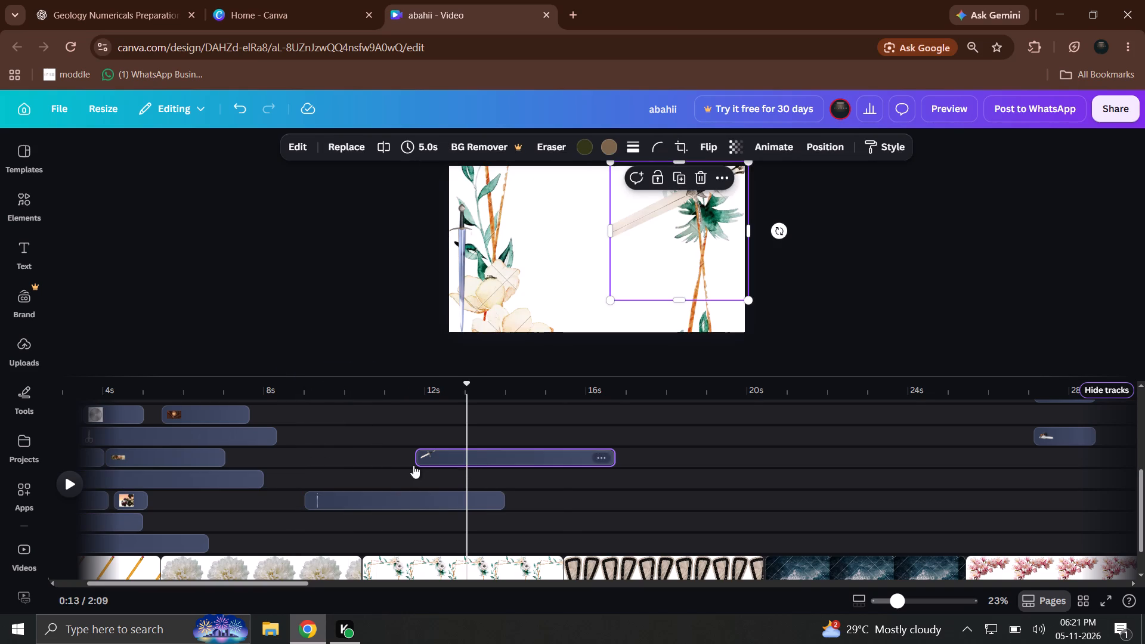
drag(413, 465, 289, 460)
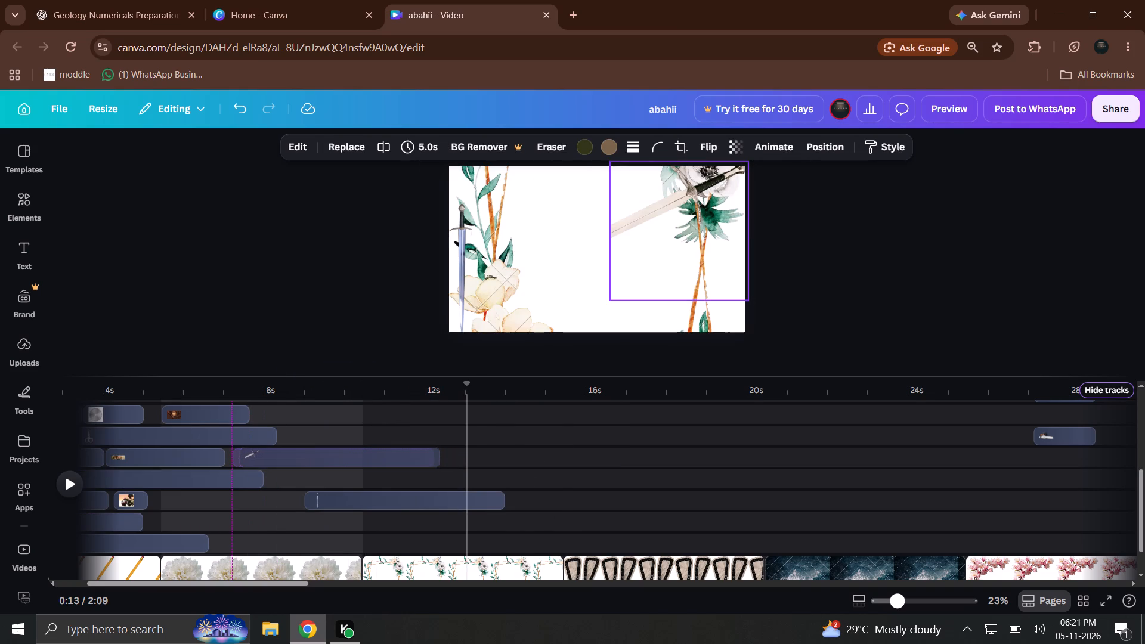
drag(289, 460, 287, 461)
drag(287, 461, 274, 459)
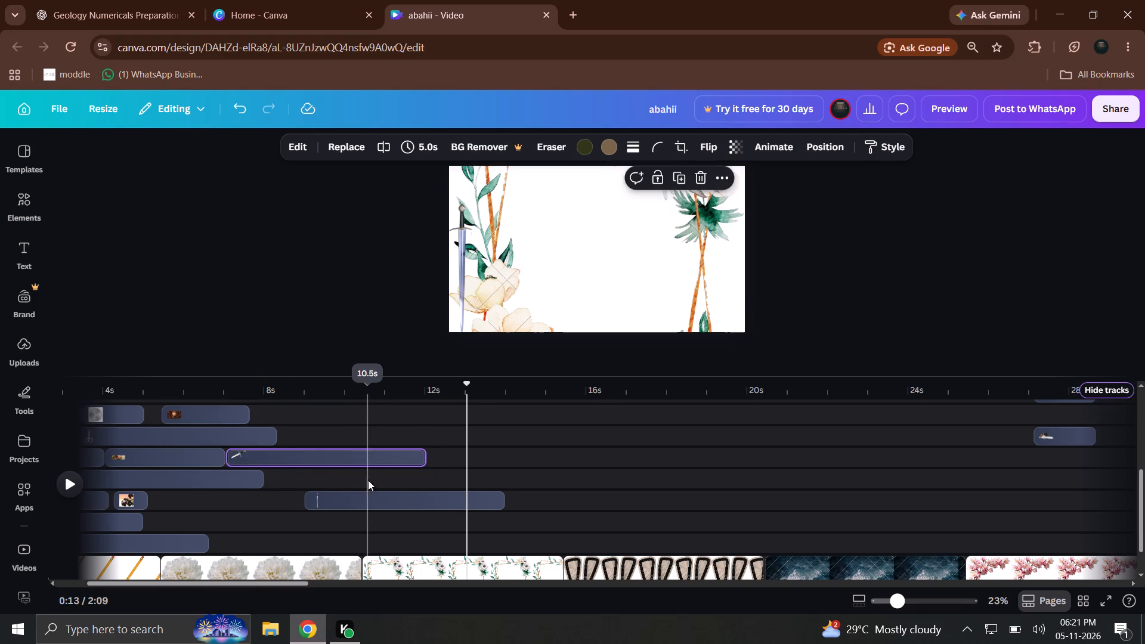
Move the vertical sword clip earlier on its track, next to the preceding short clip.
drag(369, 494, 211, 497)
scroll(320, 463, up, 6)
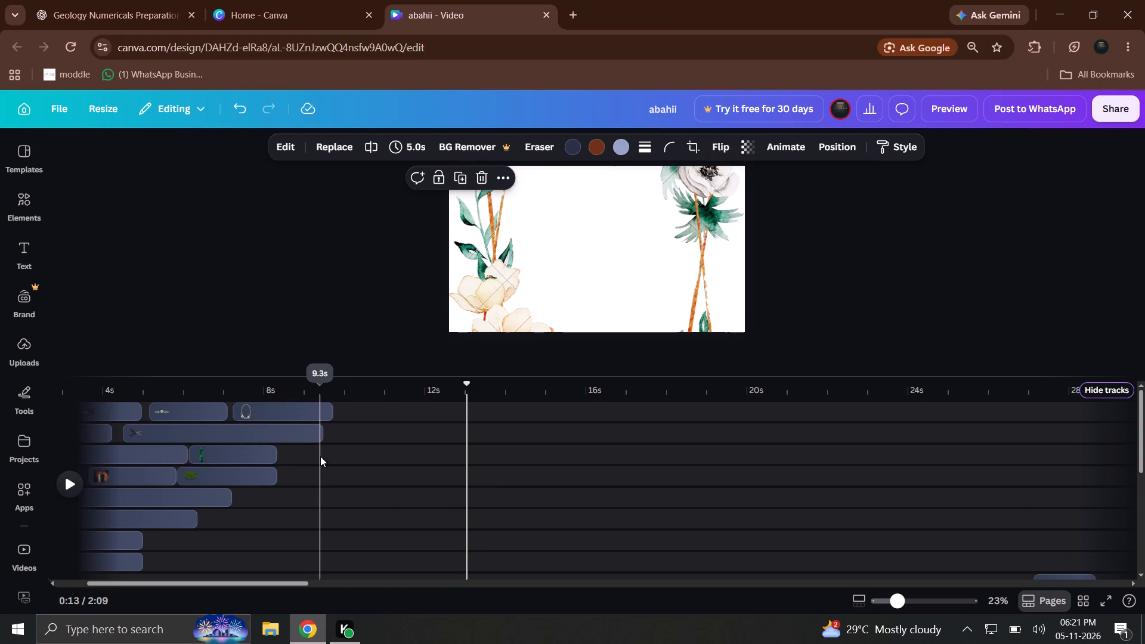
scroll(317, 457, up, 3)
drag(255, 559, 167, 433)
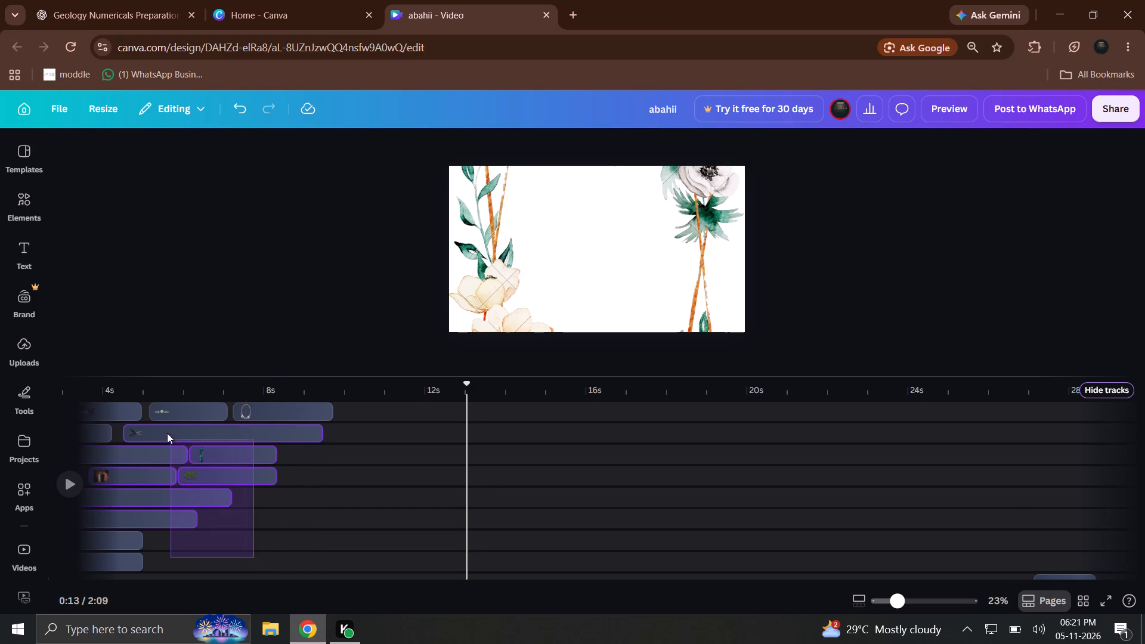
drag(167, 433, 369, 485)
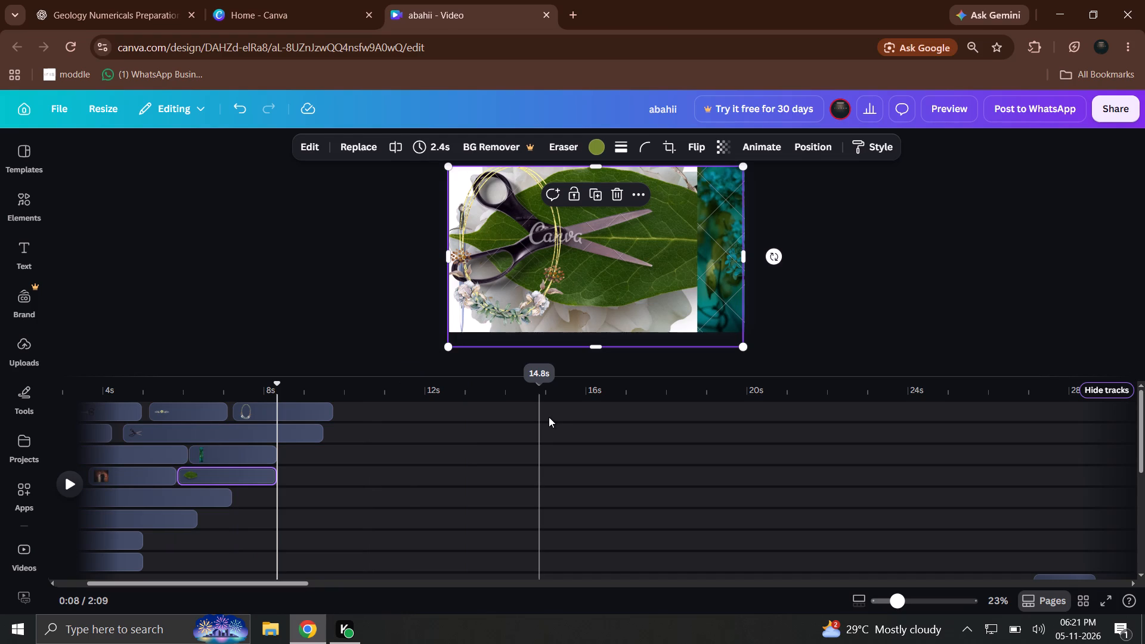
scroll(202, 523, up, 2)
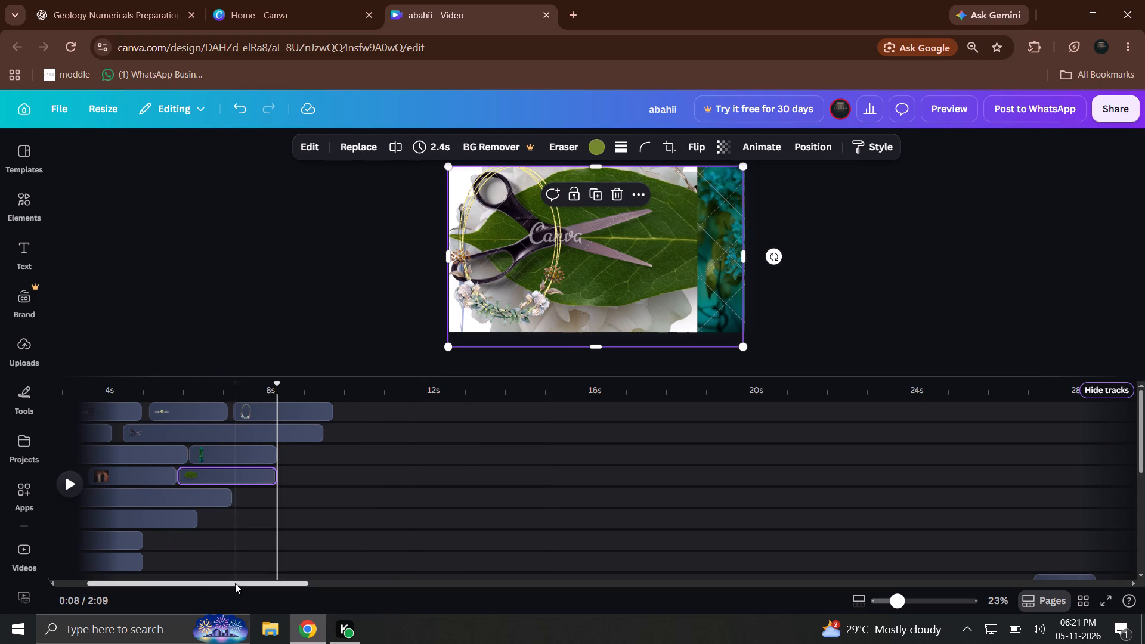
Move the seven arrow and text clips near the video's end forward together, with "now" starting at about 10 s and "Gaming" at about 22.5 s.
drag(235, 583, 1085, 543)
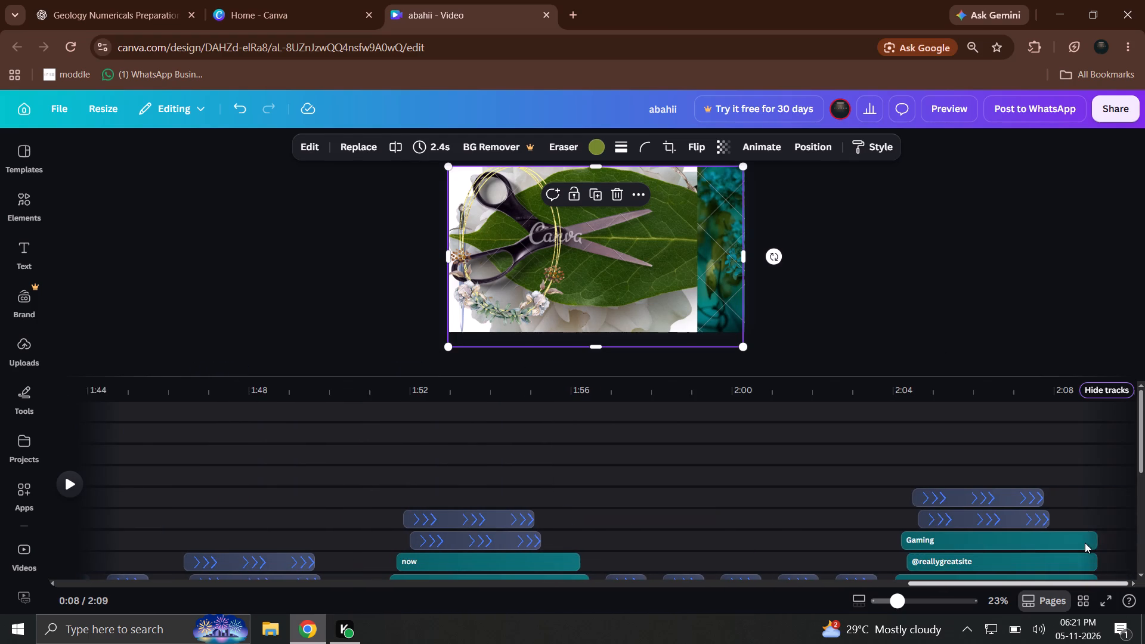
drag(1085, 543, 1095, 543)
drag(1070, 435, 781, 531)
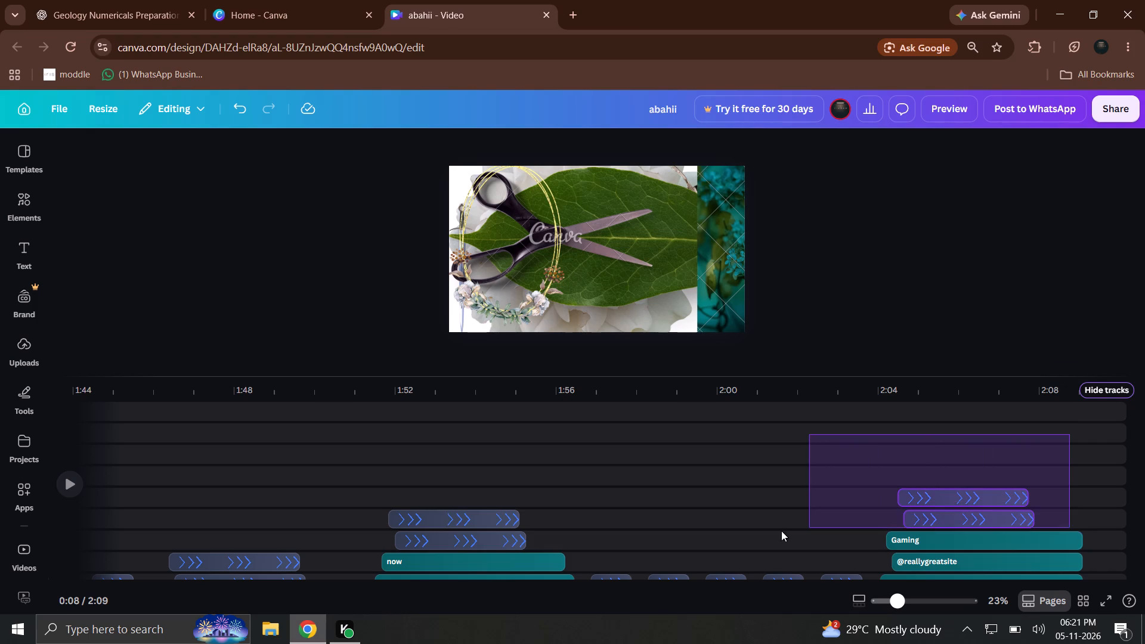
drag(781, 531, 423, 566)
drag(1037, 539, 1034, 539)
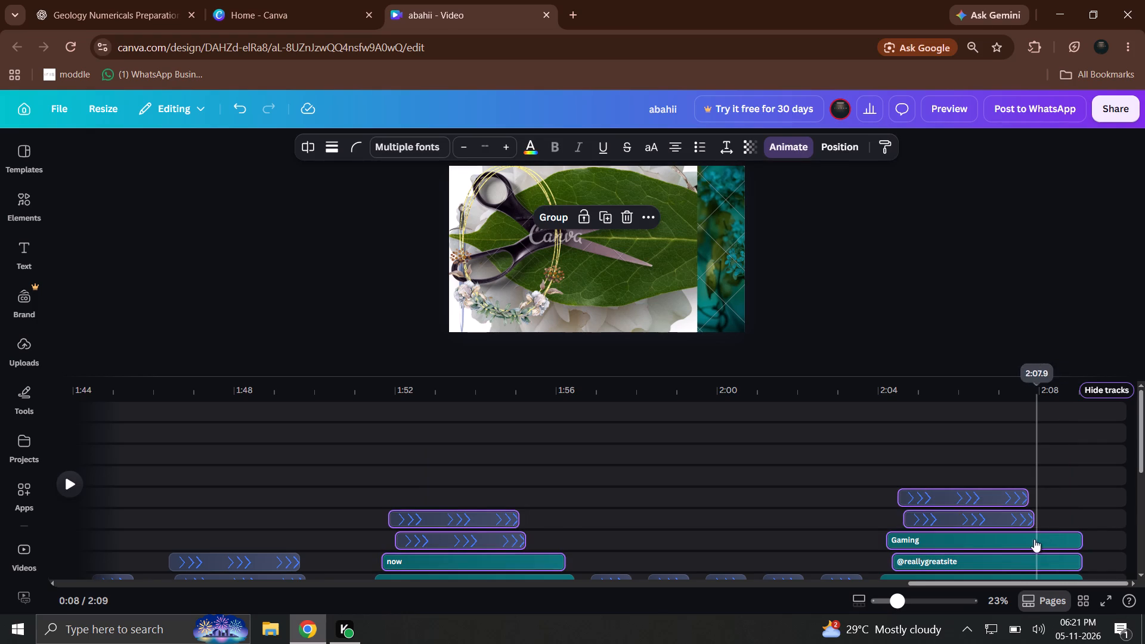
drag(1034, 539, 77, 510)
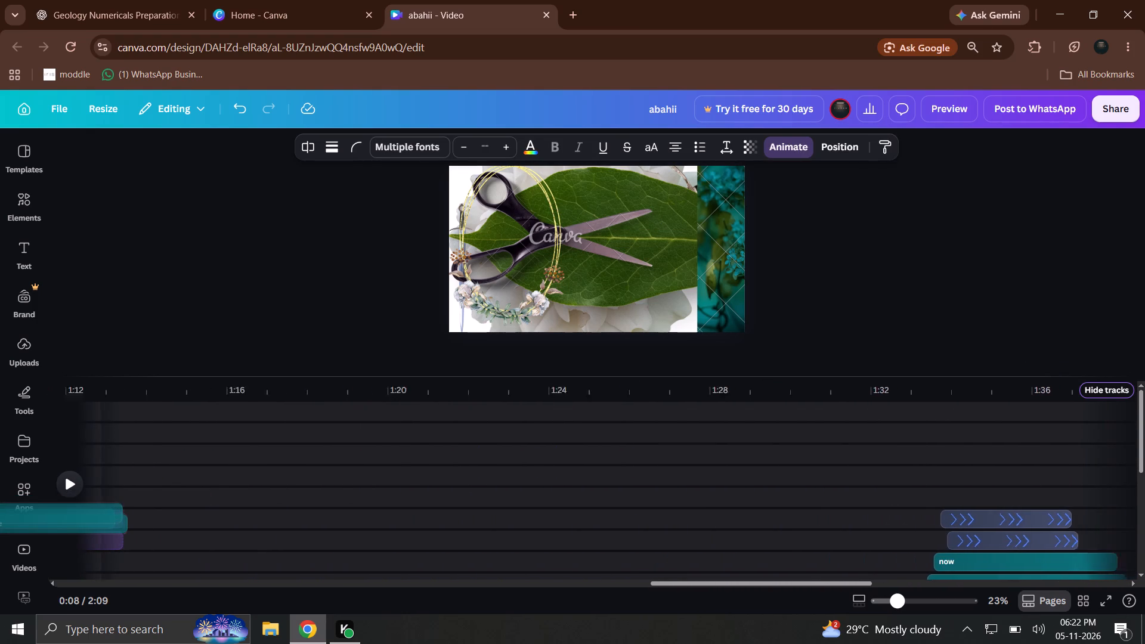
drag(77, 510, 7, 510)
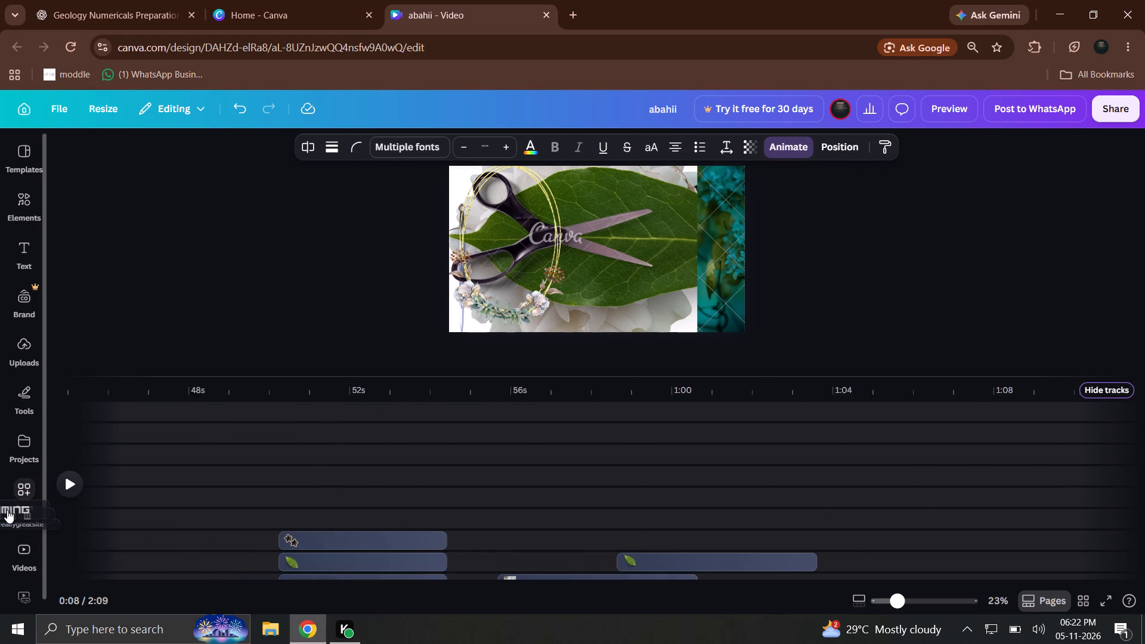
drag(7, 510, 10, 508)
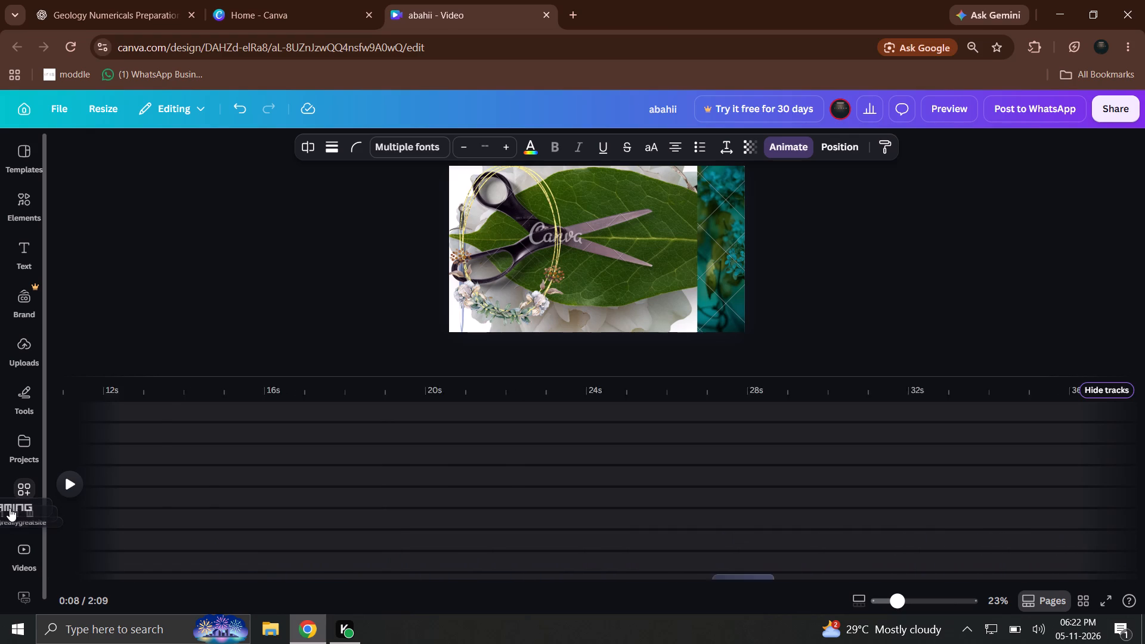
drag(10, 508, 624, 474)
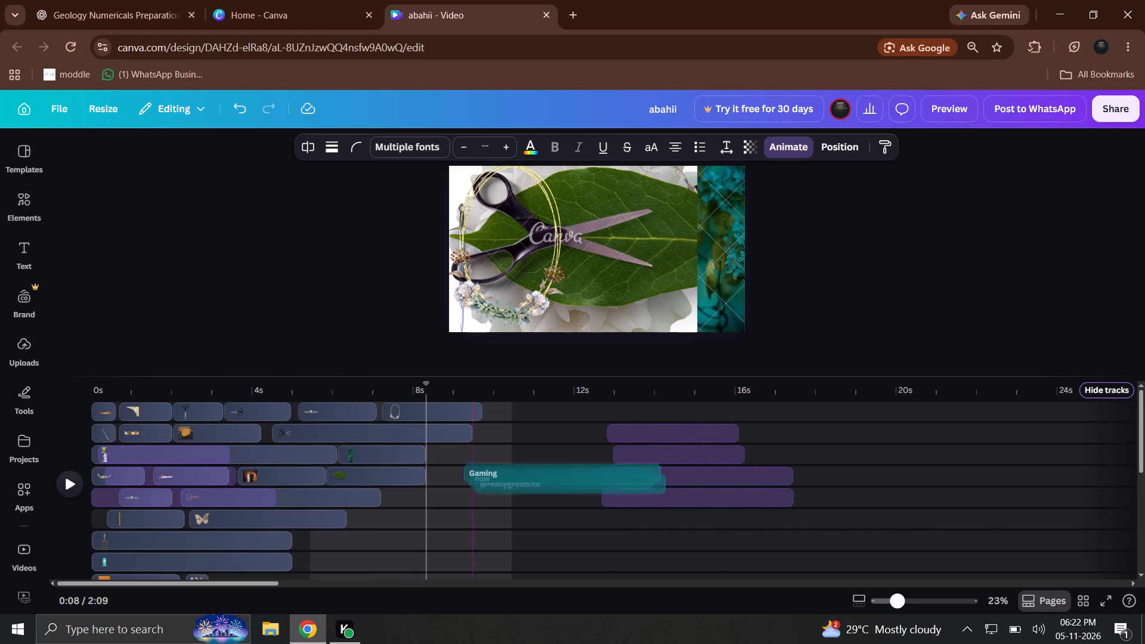
drag(624, 474, 1144, 476)
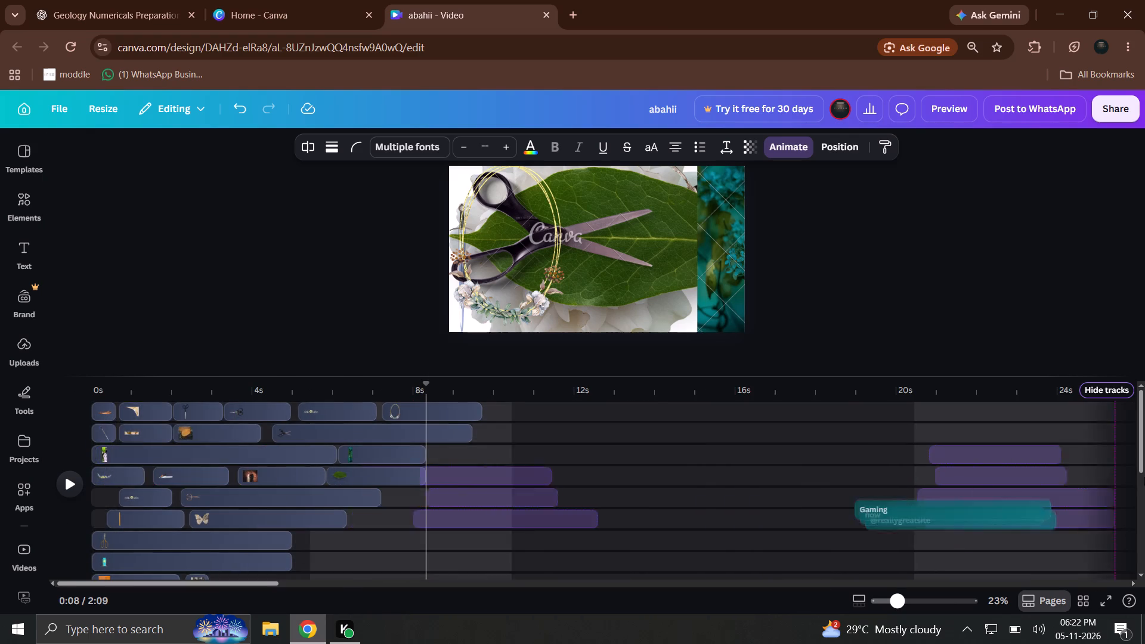
drag(1144, 476, 781, 442)
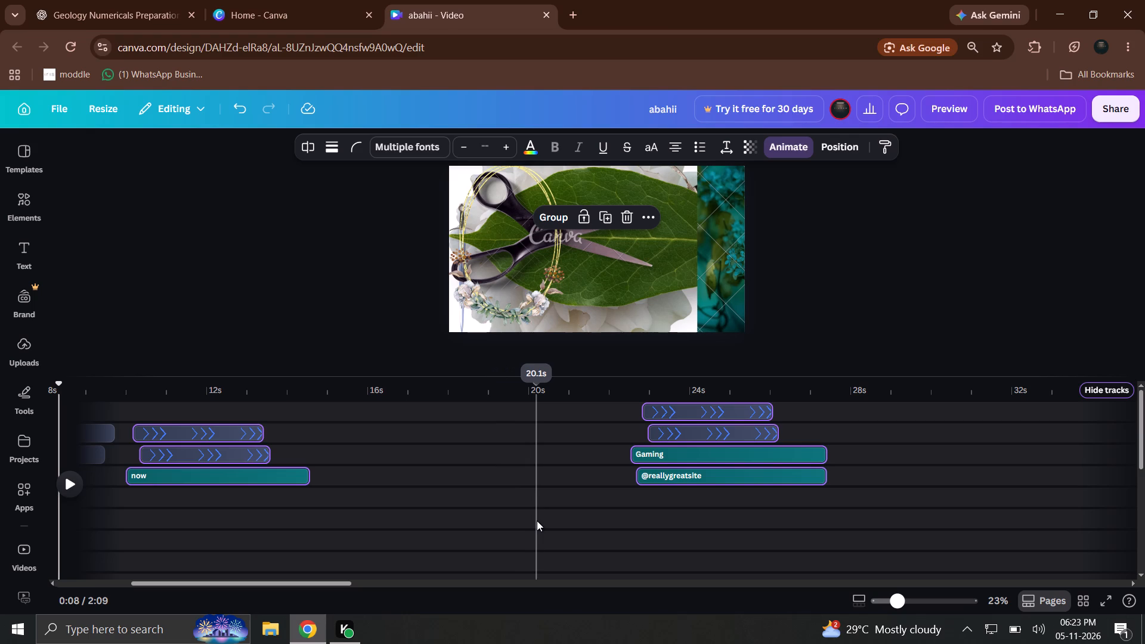
Shift the seven selected clips together so "now" starts at about 14.6 s and "Gaming" at about 27.2 s, and deselect them.
drag(230, 446, 416, 463)
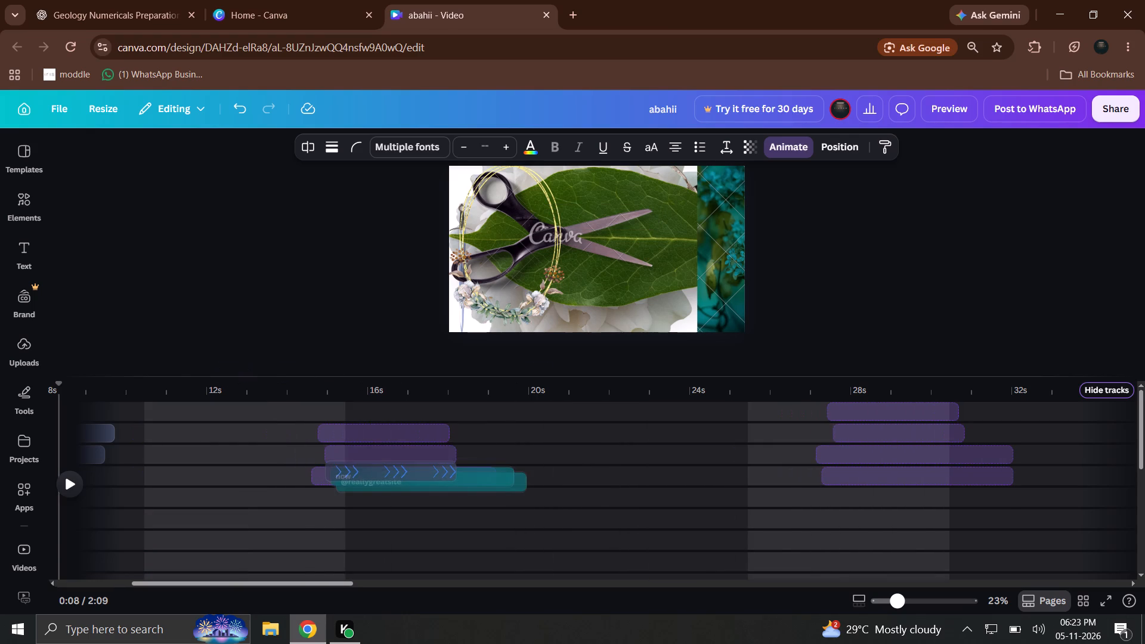
drag(416, 463, 416, 470)
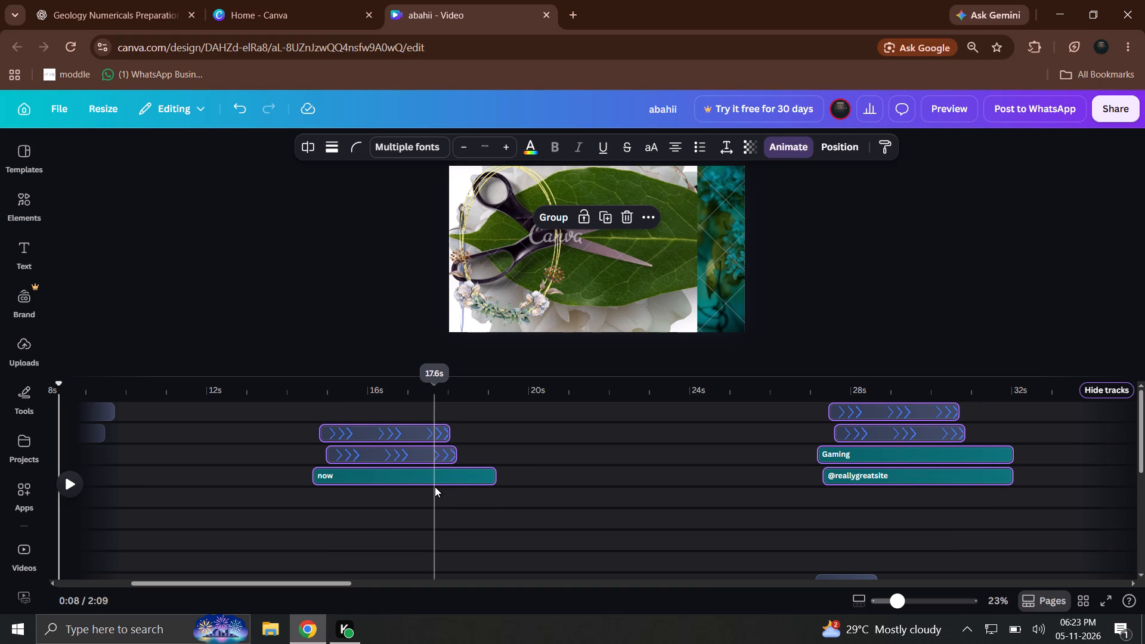
click(785, 450)
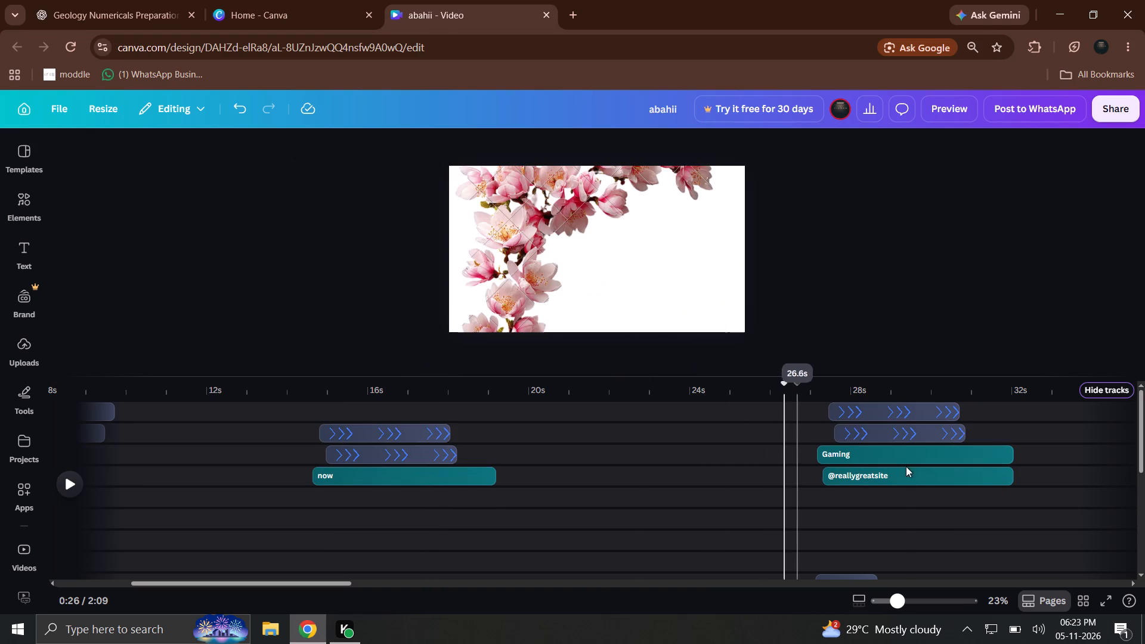
drag(906, 466, 331, 509)
drag(888, 419, 736, 422)
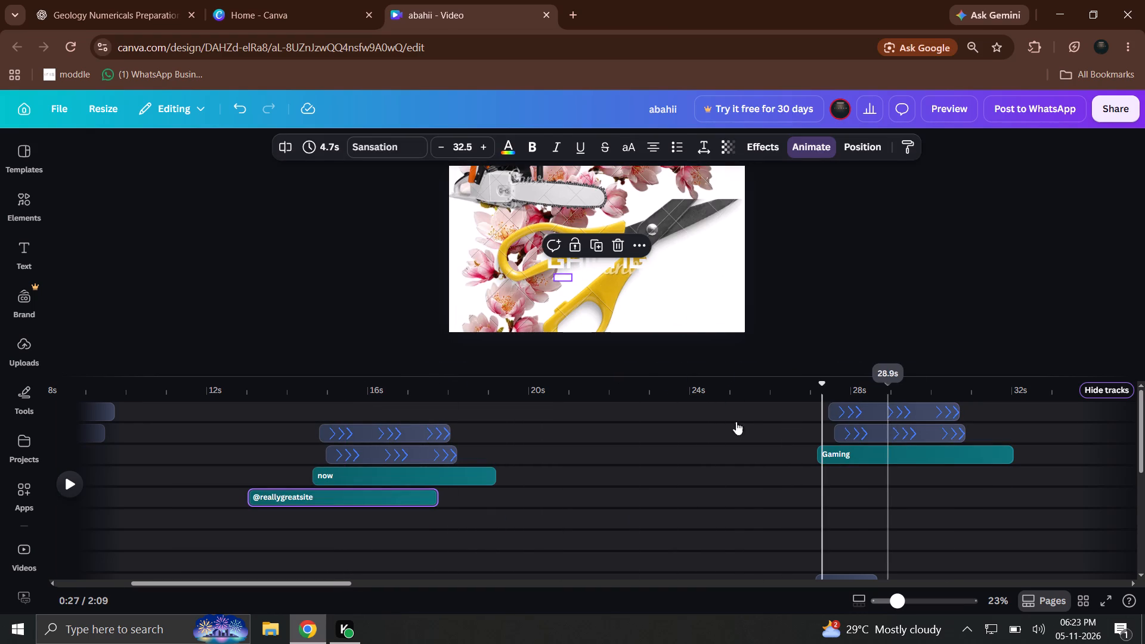
drag(736, 422, 433, 475)
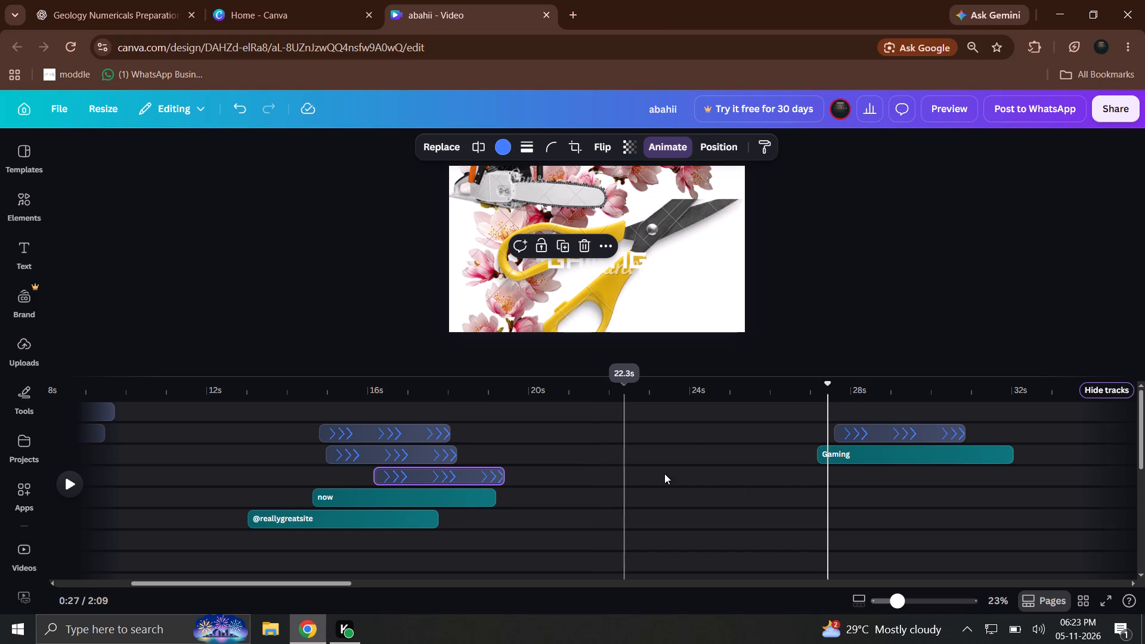
Move the remaining arrow clip and "Gaming" together onto the top two tracks, starting at about 15 s and 14.6 s.
drag(952, 487, 868, 432)
drag(867, 432, 358, 476)
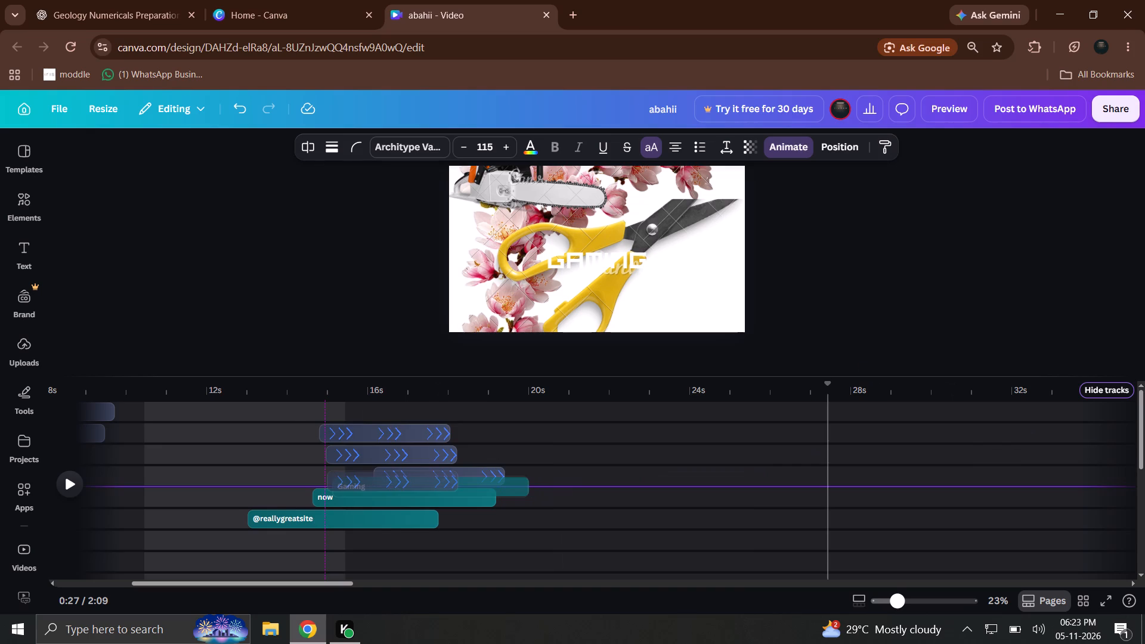
drag(358, 476, 362, 406)
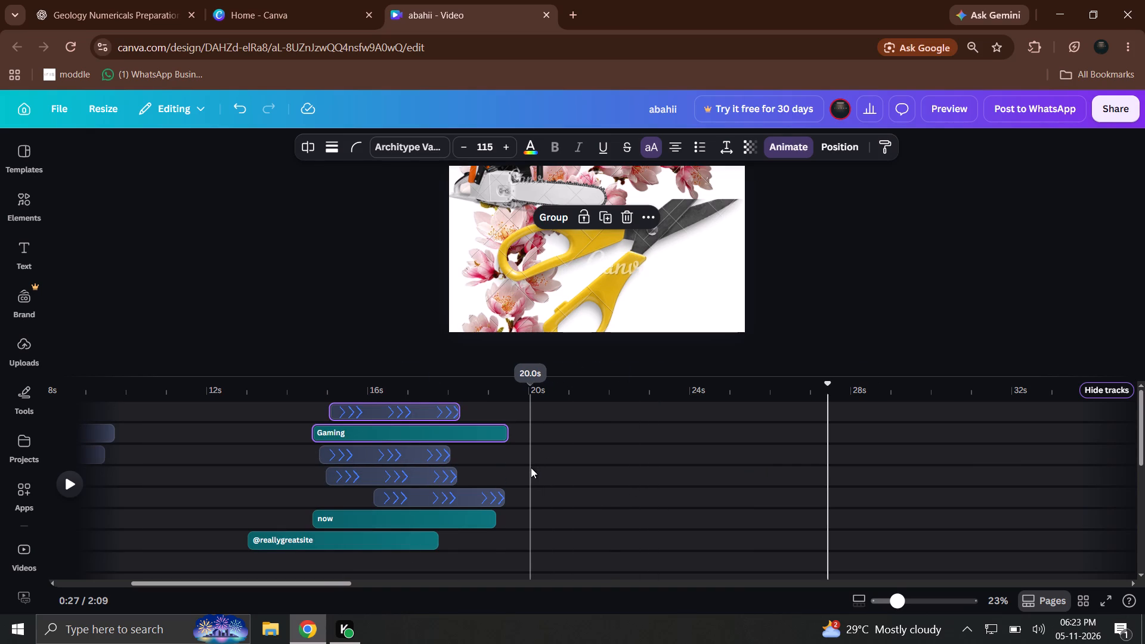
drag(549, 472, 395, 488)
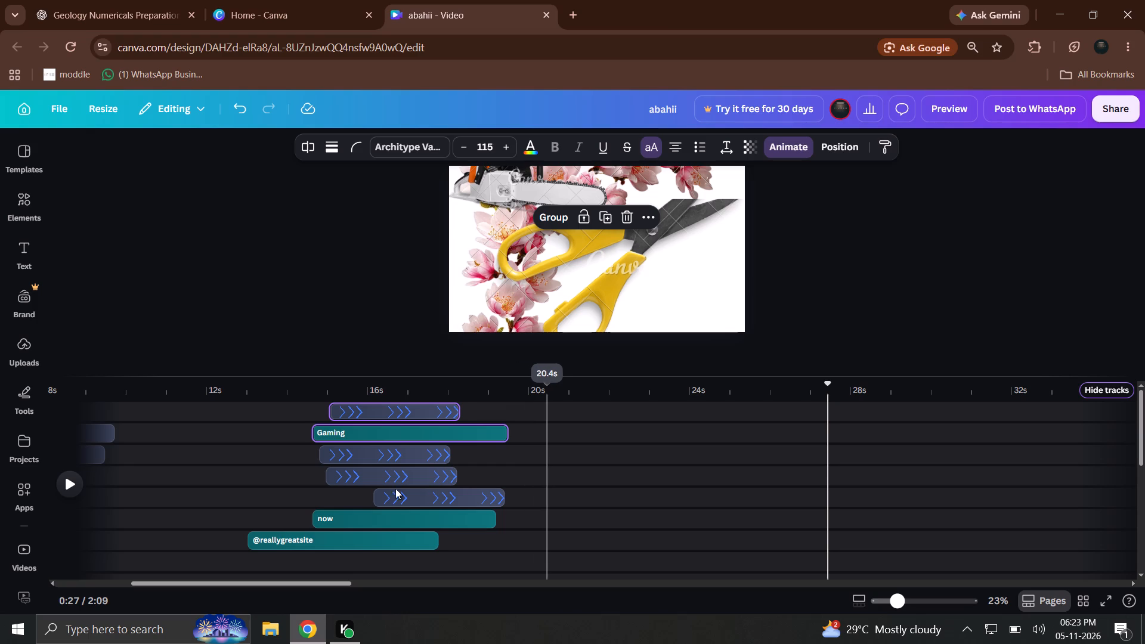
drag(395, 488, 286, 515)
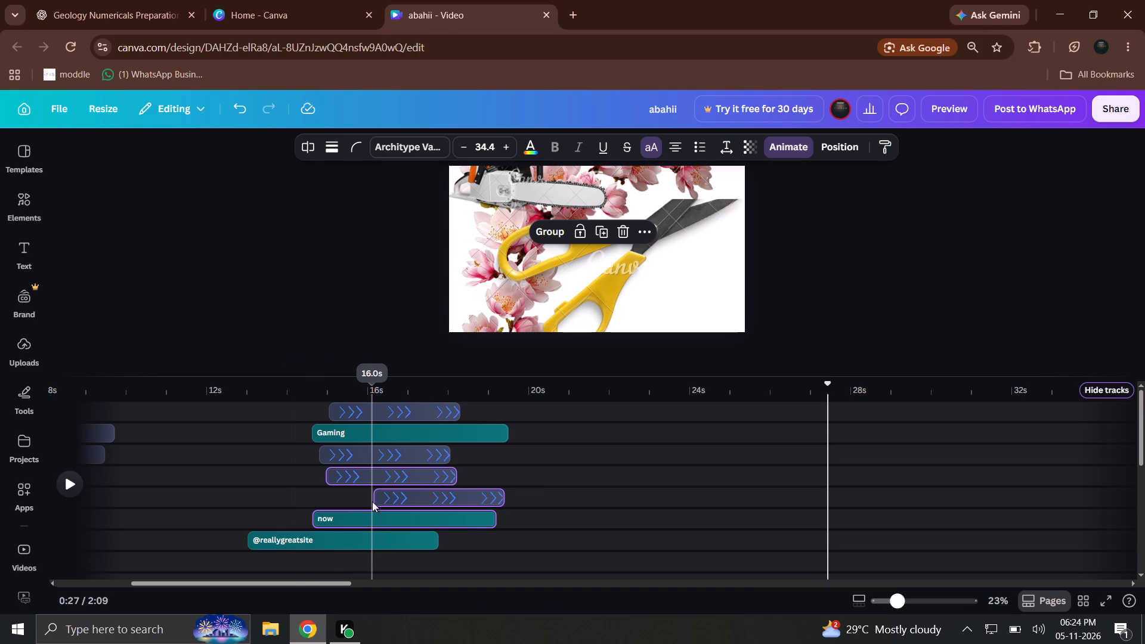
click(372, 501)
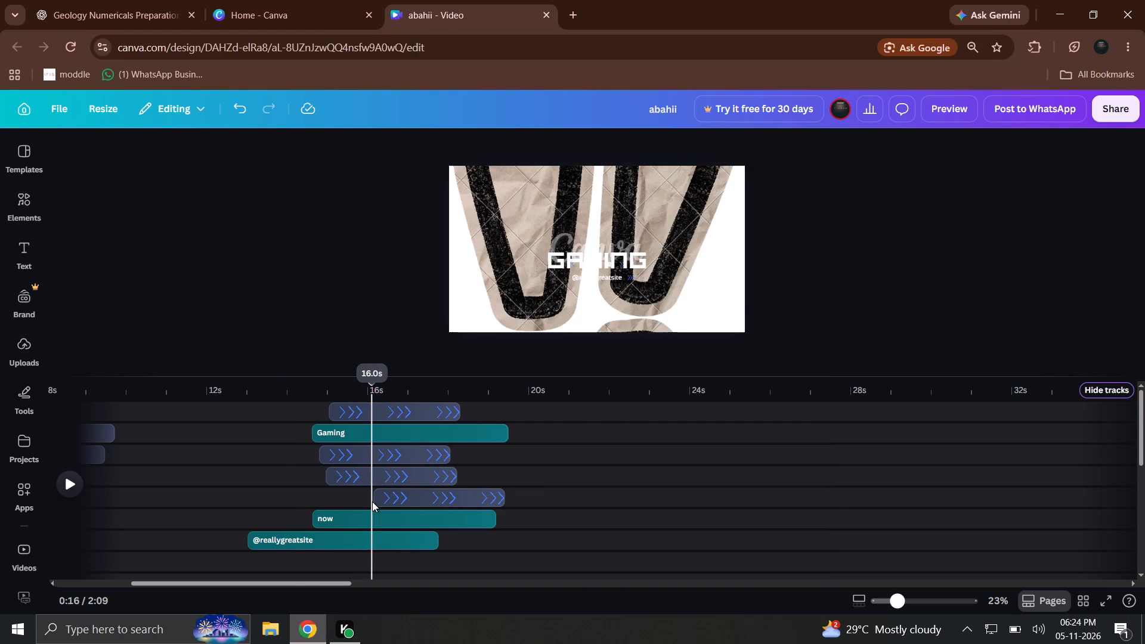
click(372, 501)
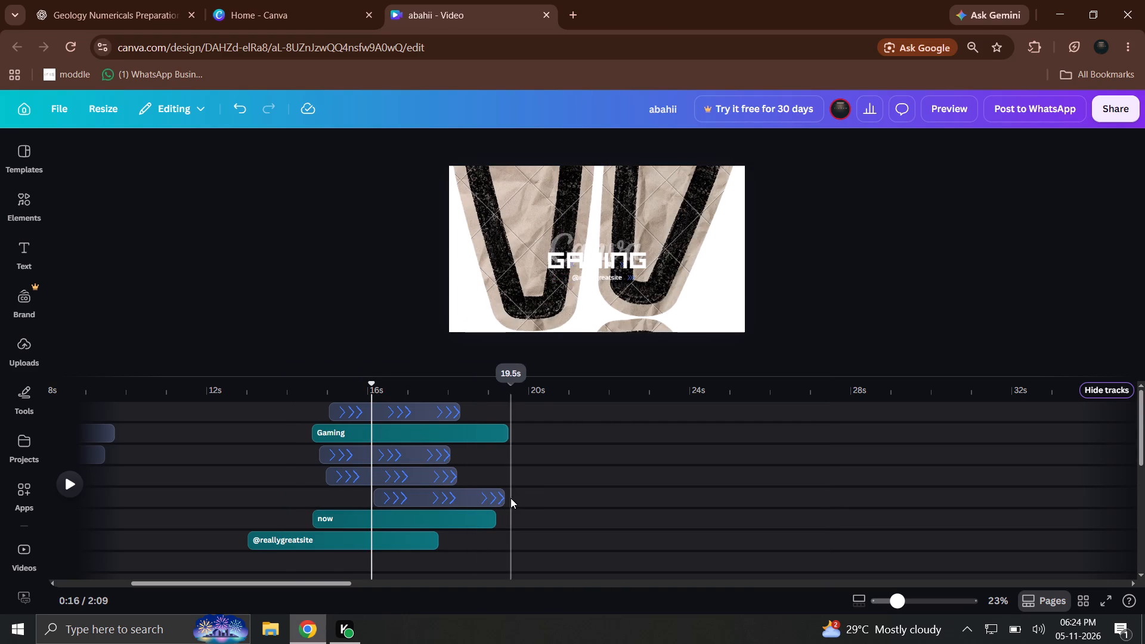
drag(479, 496, 440, 496)
drag(375, 543, 440, 536)
Select all seven arrow and text clips, shift them together so "Gaming" and "now" start at about 15.2 s, and deselect them.
drag(522, 541, 432, 483)
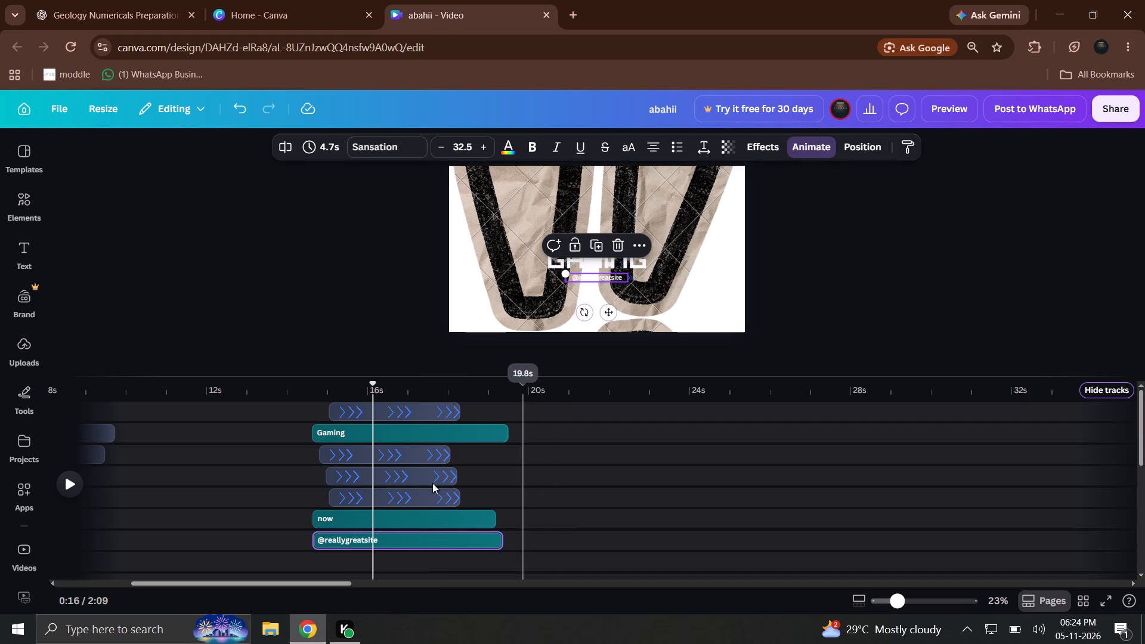
drag(432, 483, 391, 400)
drag(395, 422, 336, 435)
drag(353, 441, 386, 430)
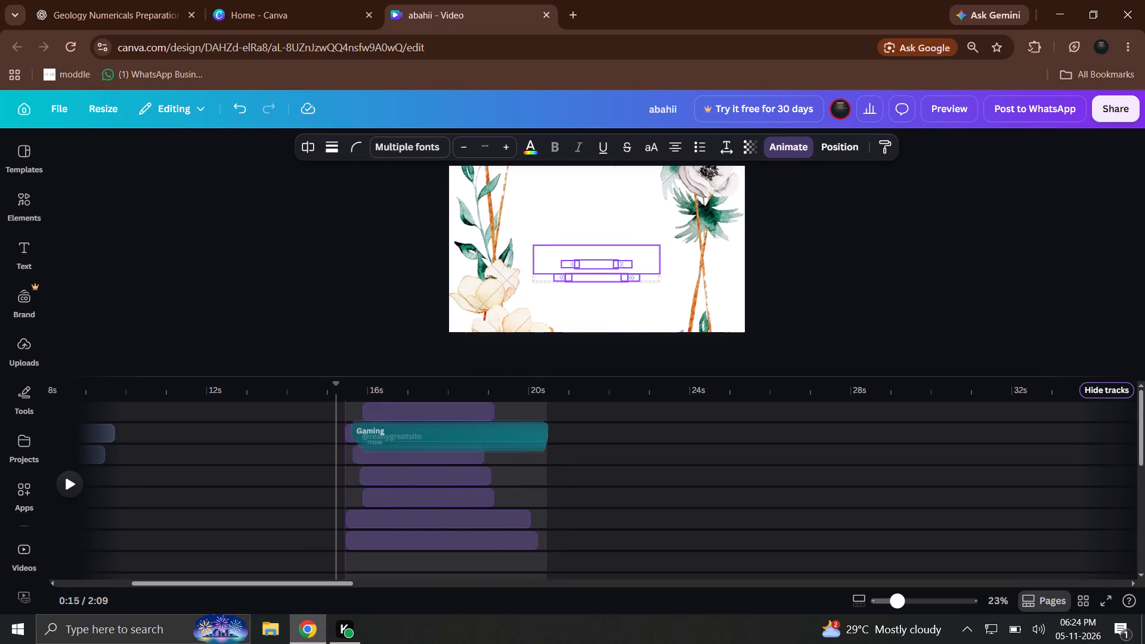
drag(386, 430, 378, 424)
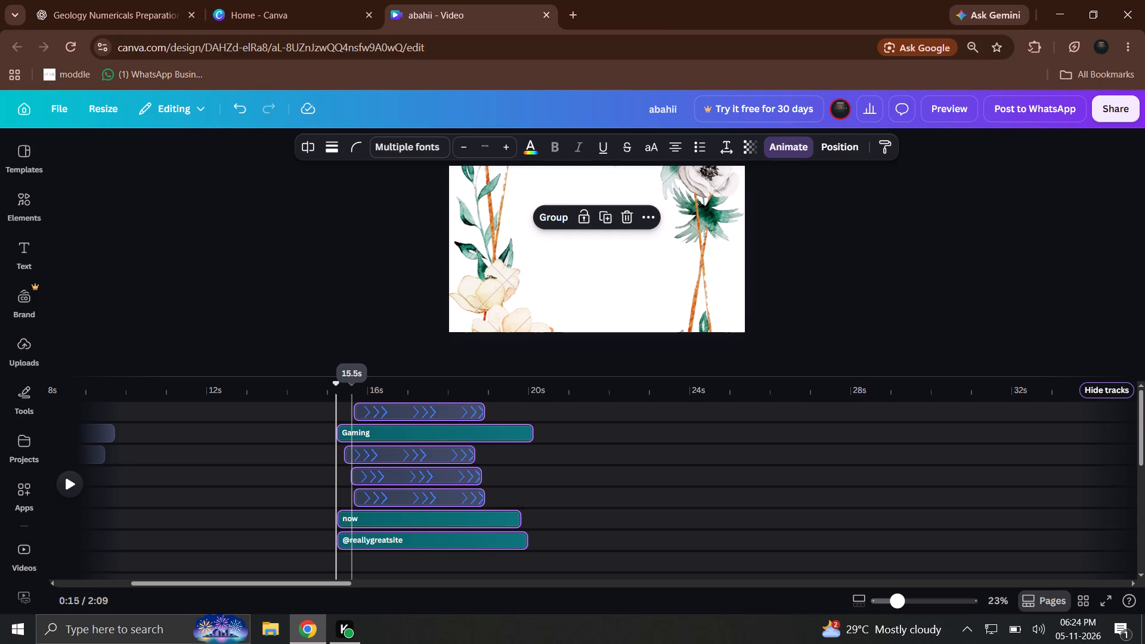
click(672, 523)
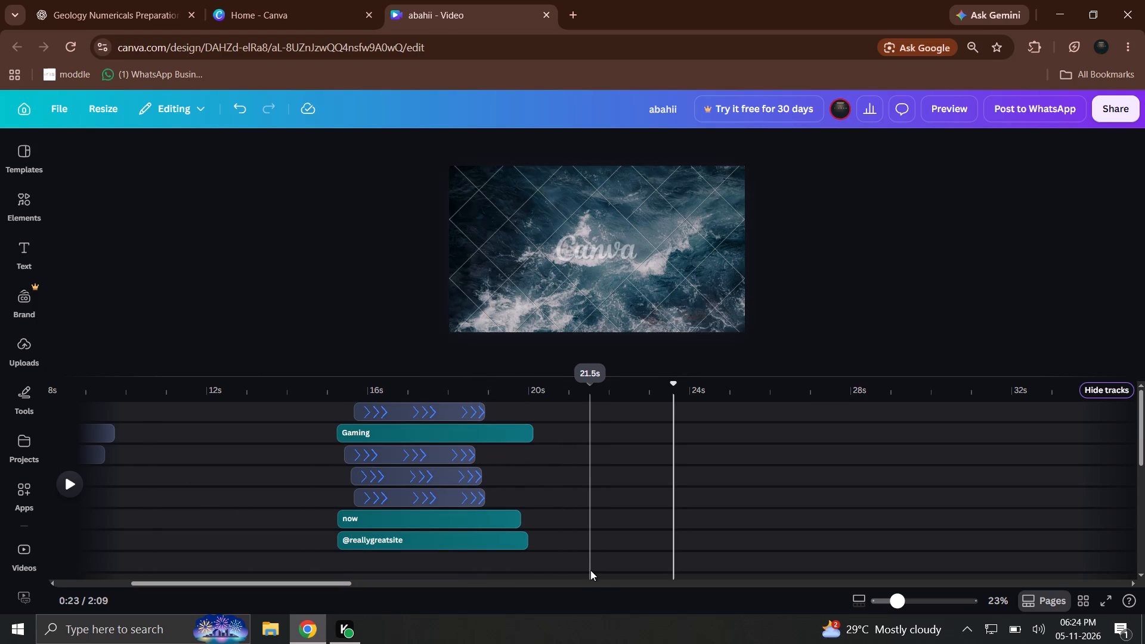
Move the ocean page ahead of the exclamation-mark page, directly after the floral frame page, at about 15.3 s.
scroll(307, 642, down, 2)
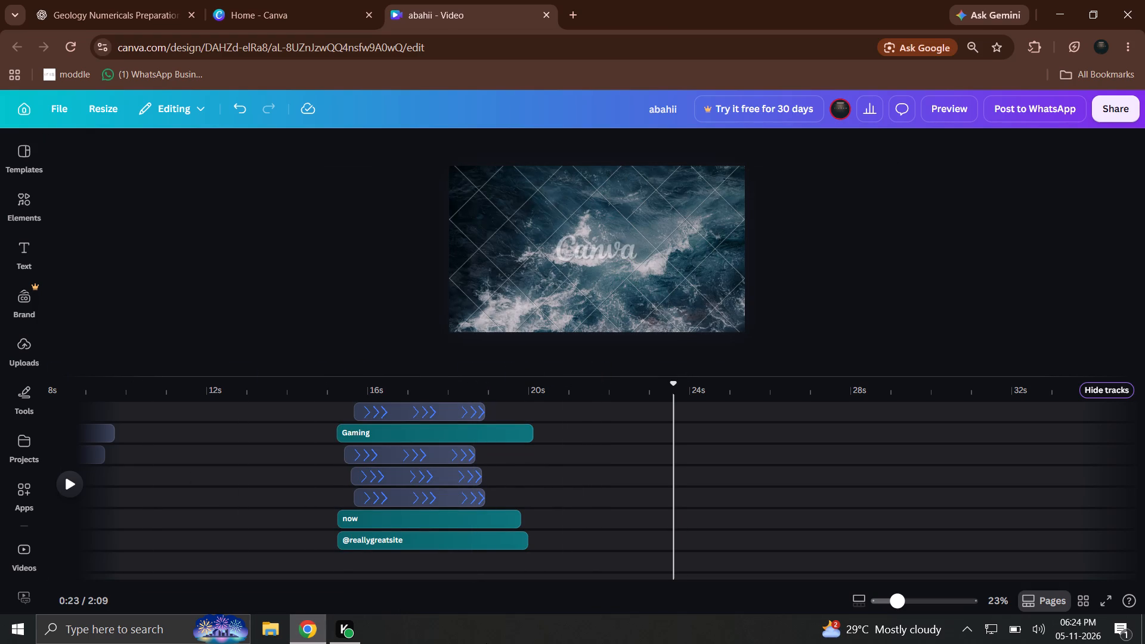
scroll(486, 643, down, 4)
scroll(492, 537, down, 5)
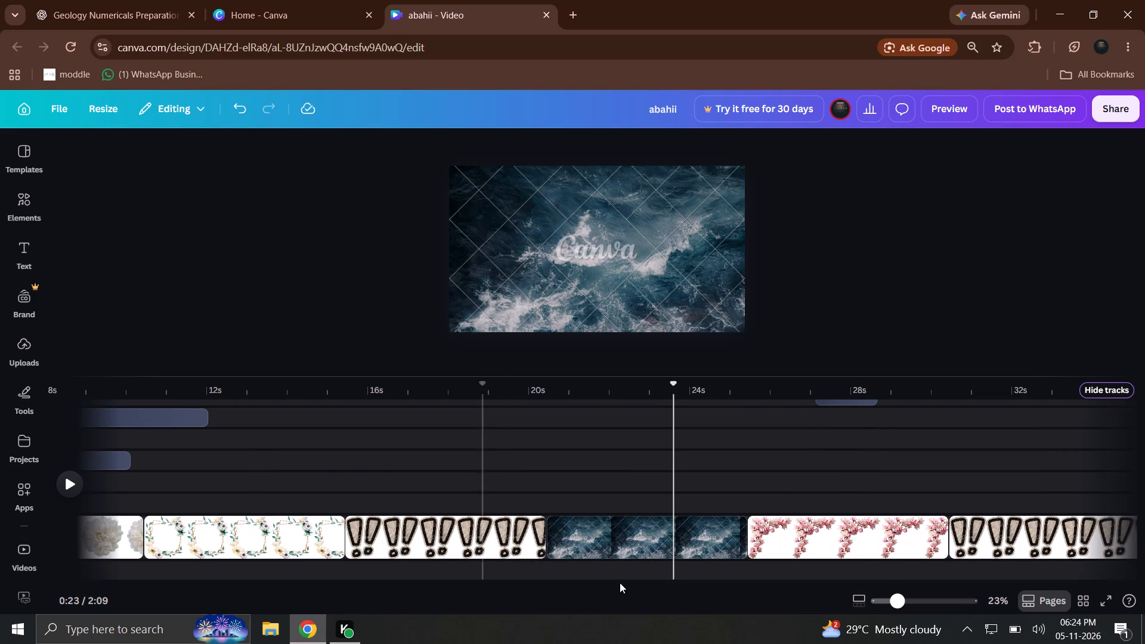
drag(621, 547, 307, 501)
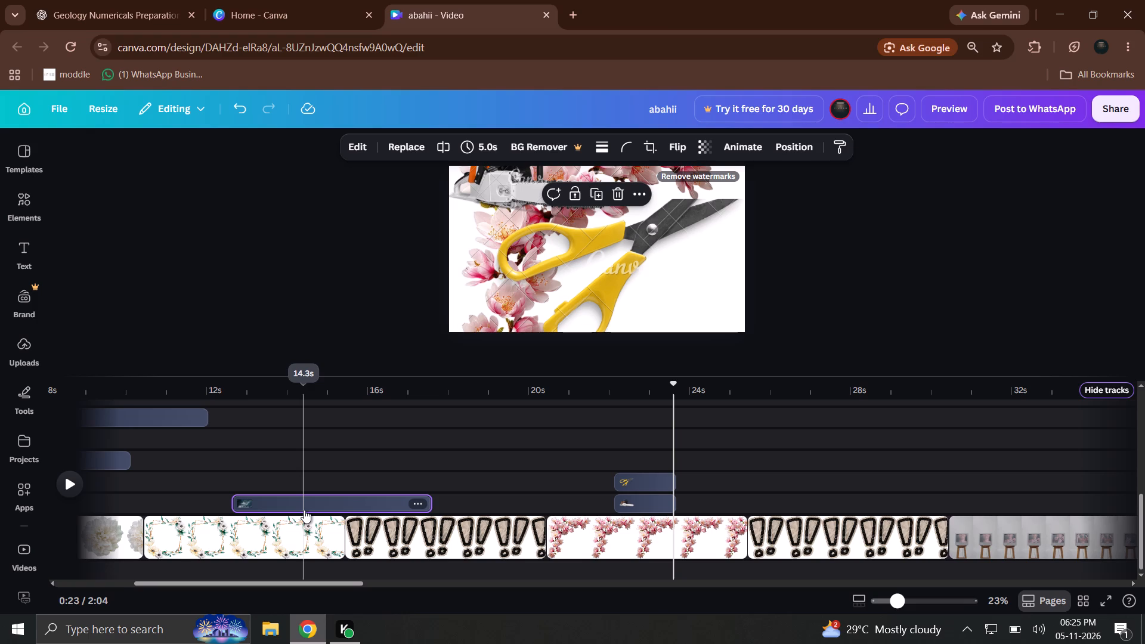
drag(304, 510, 302, 518)
Bring the three arrow clips near 20.5 s forward to start at about 9.6, 11.3 and 11.6 s, with the 11.3 s one ending at 14.9 s.
drag(589, 473, 583, 473)
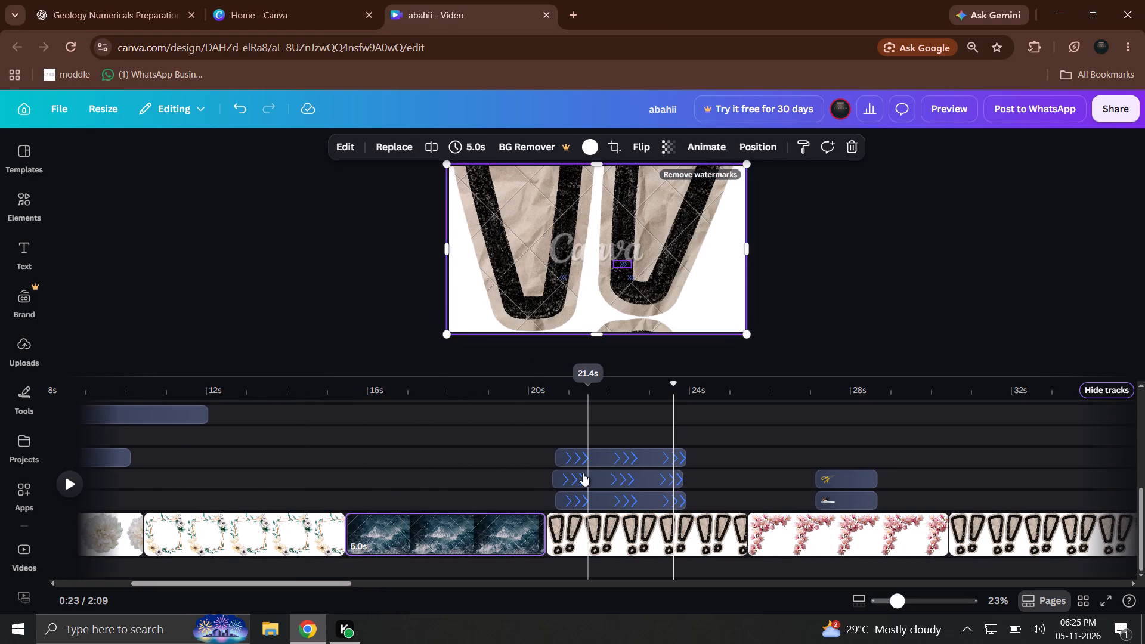
drag(583, 473, 233, 469)
drag(567, 450, 235, 465)
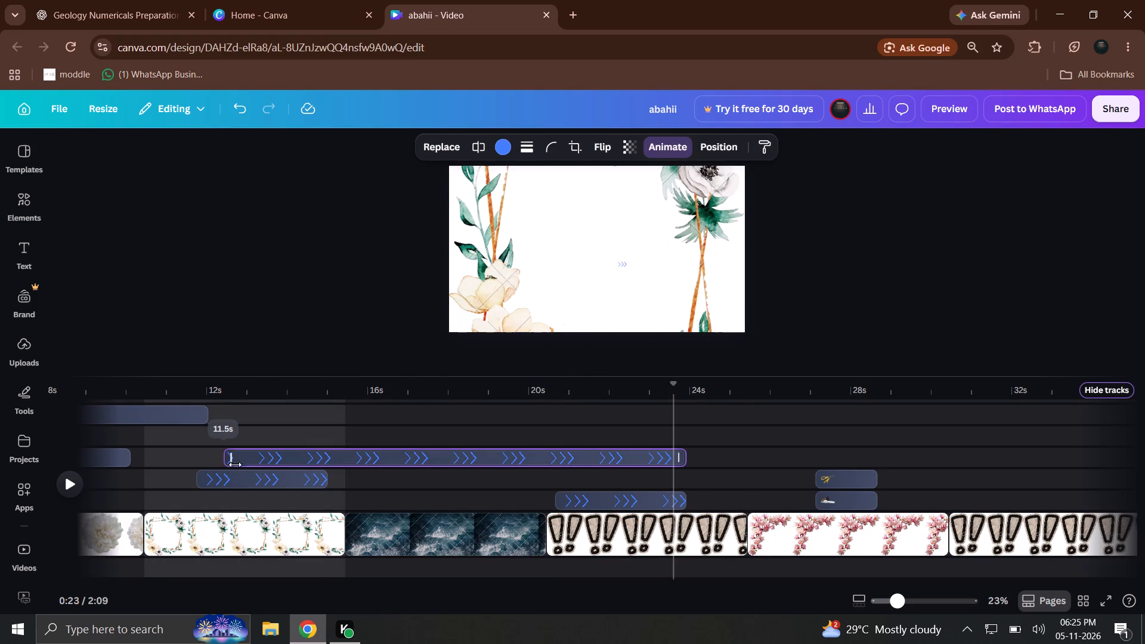
drag(235, 465, 193, 465)
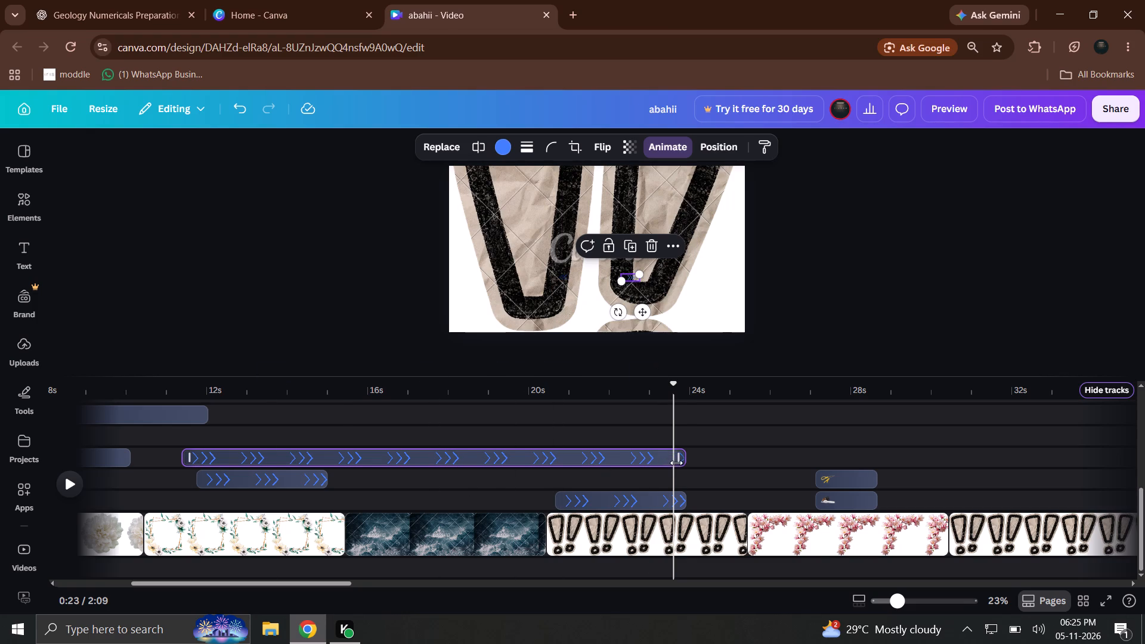
drag(676, 463, 312, 461)
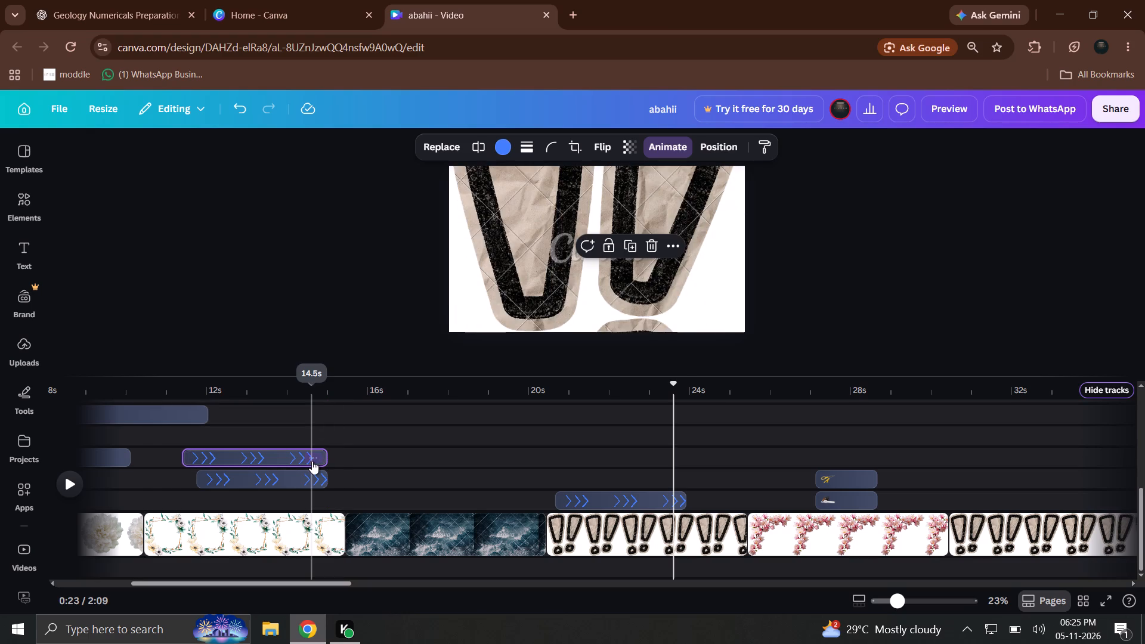
drag(614, 503, 239, 490)
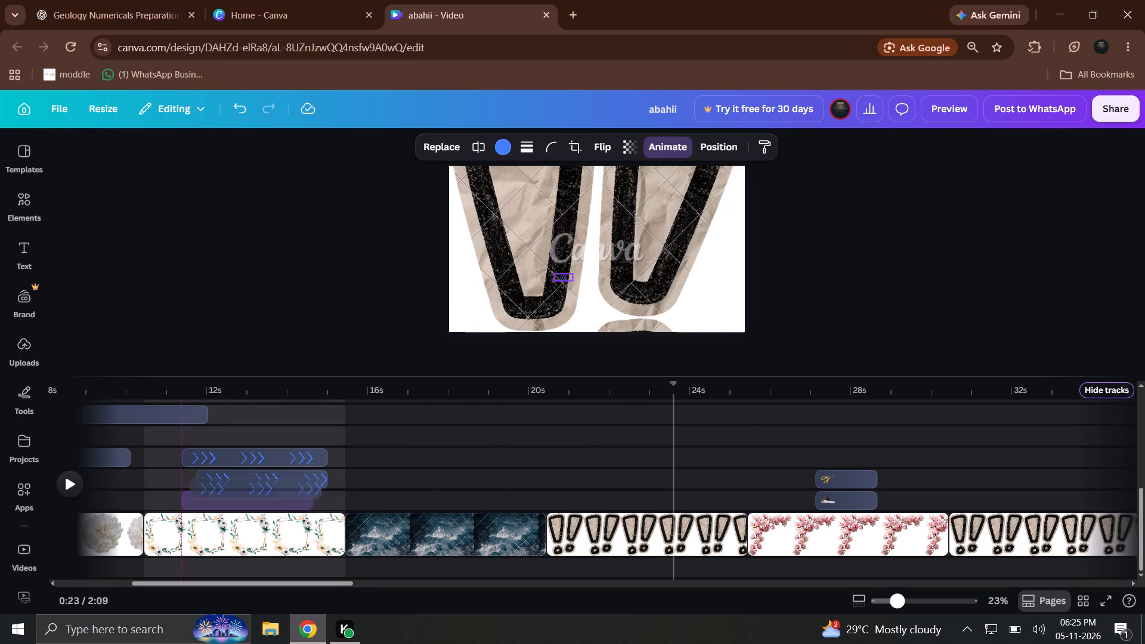
drag(239, 490, 178, 441)
Move the yellow scissors clip from about 27 s to about 12 s, and the chainsaw clip to about 8.3 s.
drag(831, 478, 290, 438)
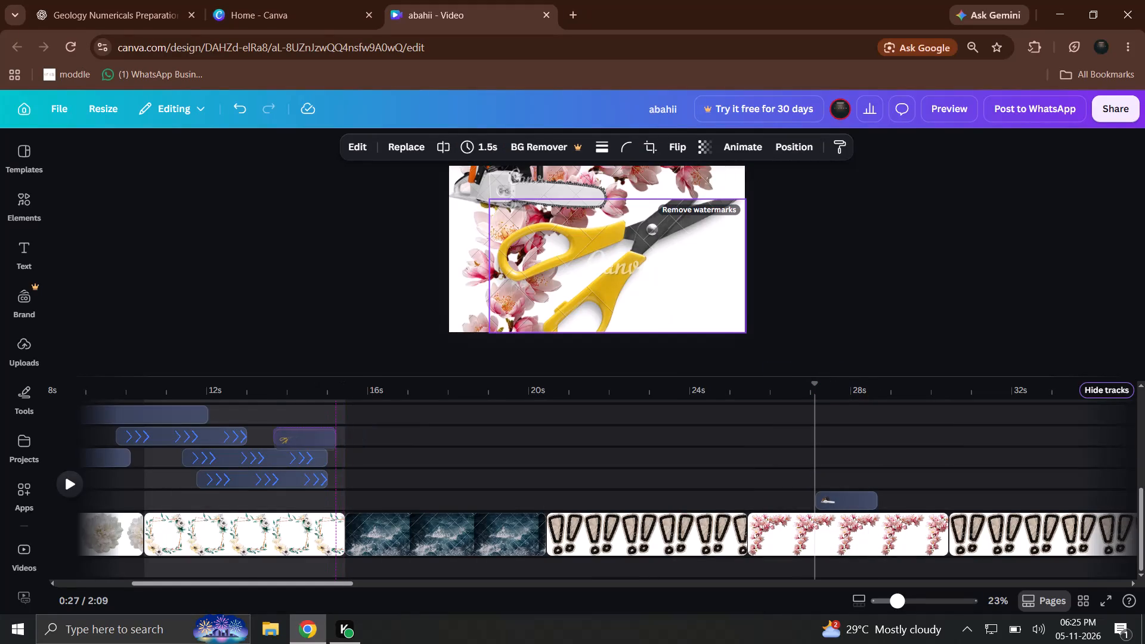
drag(290, 438, 225, 419)
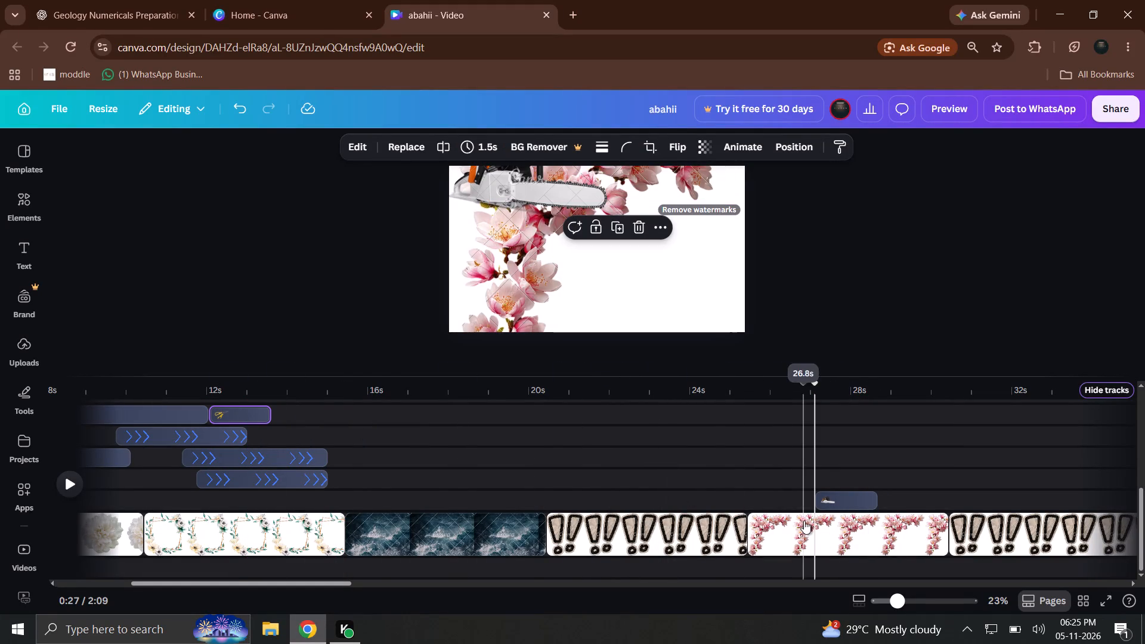
drag(842, 491, 156, 464)
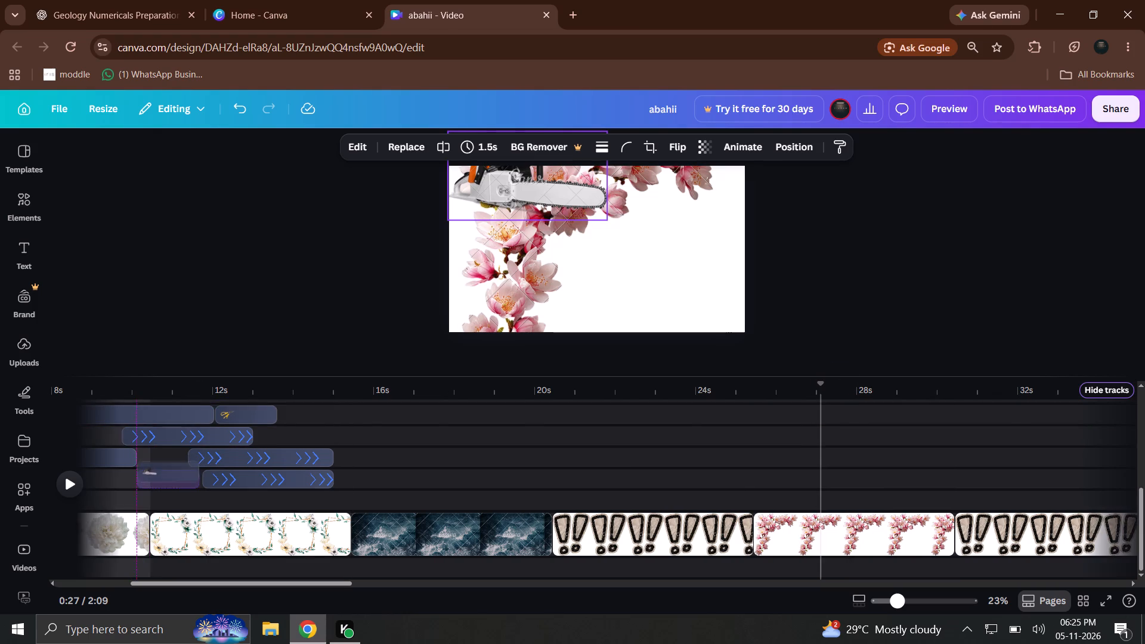
drag(156, 464, 155, 465)
Move the chainsaw clip into the opening seconds, starting at about 2.9 s directly behind the two clips on the orange clip's track.
drag(315, 394, 309, 394)
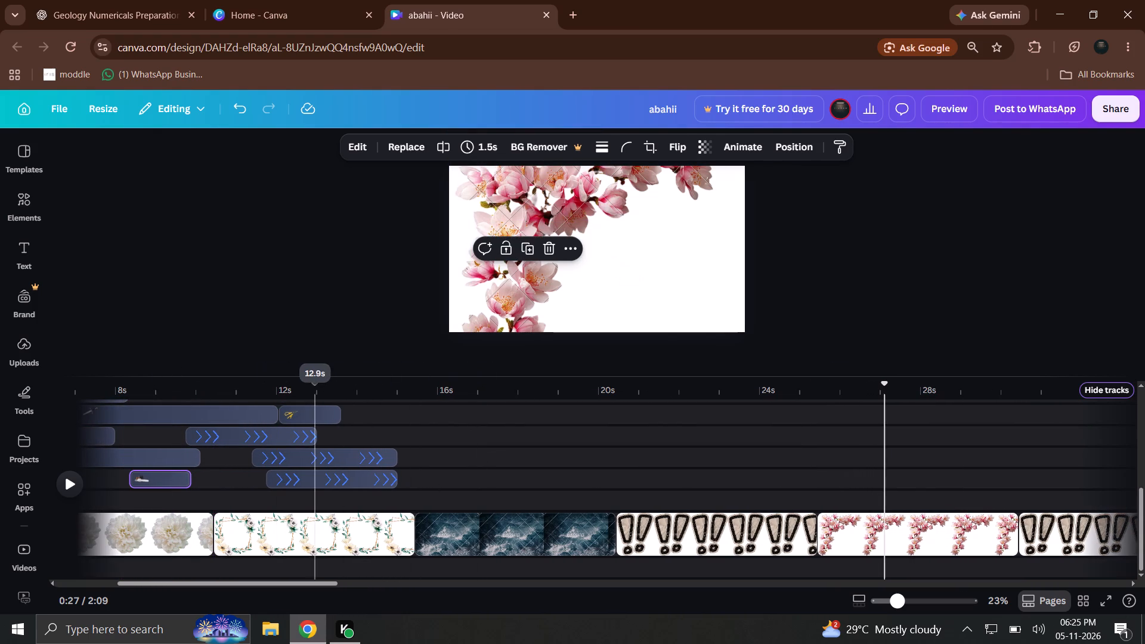
drag(309, 394, 136, 405)
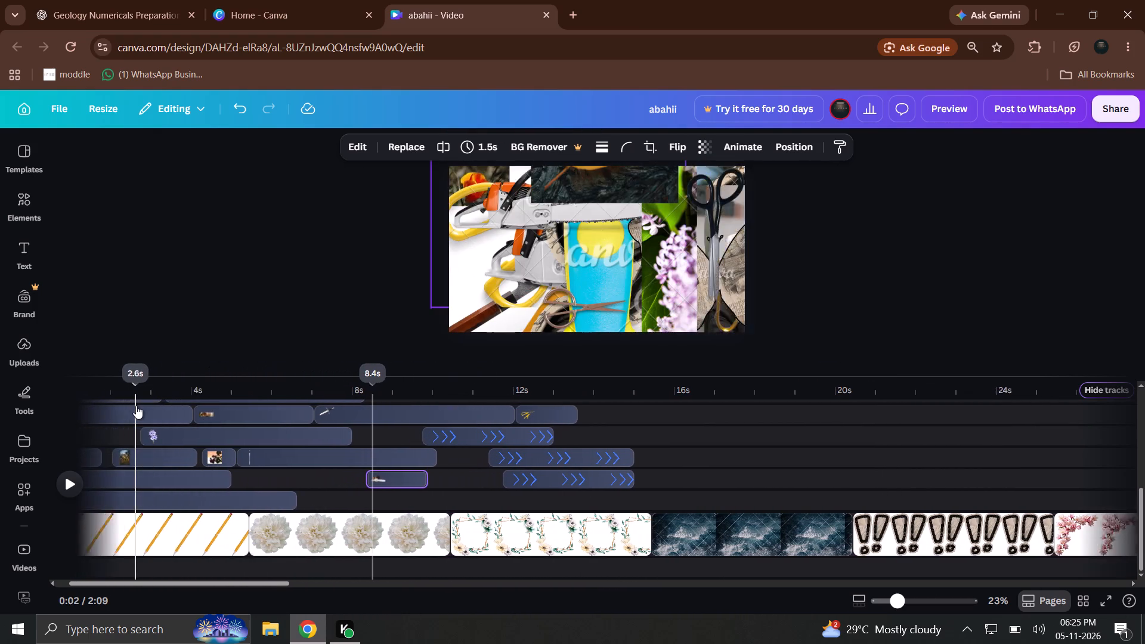
drag(136, 405, 95, 416)
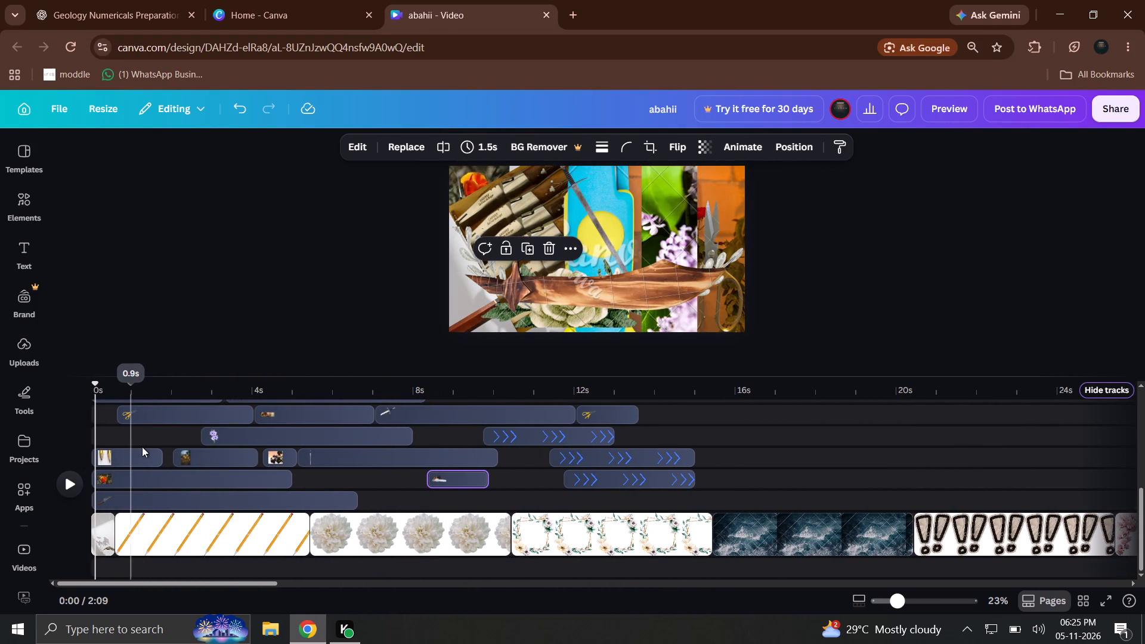
scroll(128, 436, up, 1)
drag(456, 555, 343, 469)
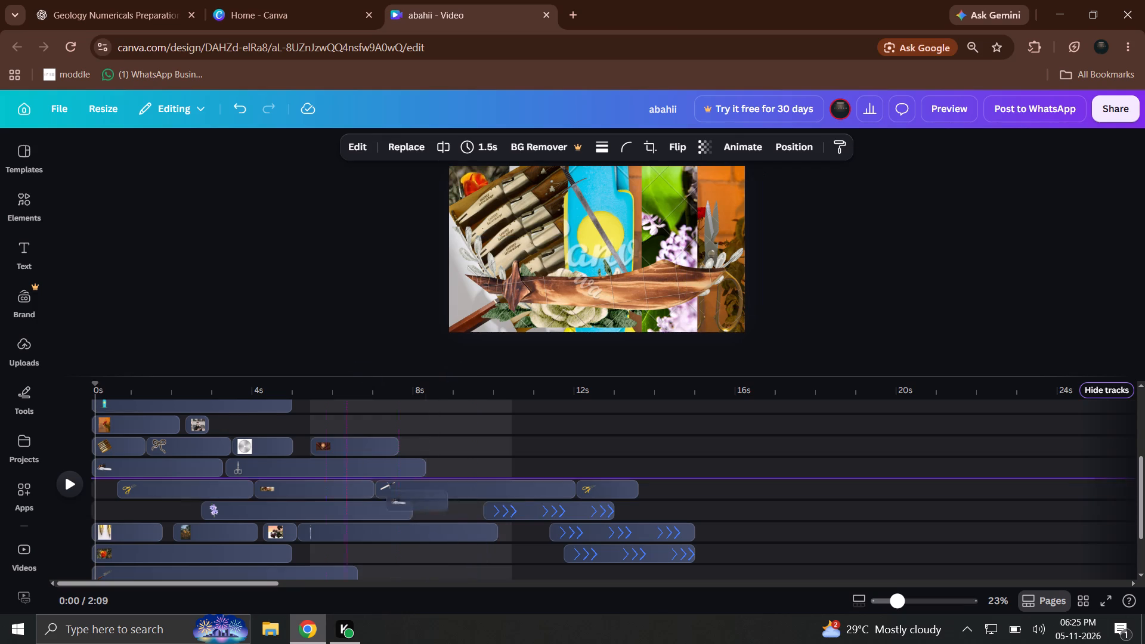
drag(343, 469, 245, 420)
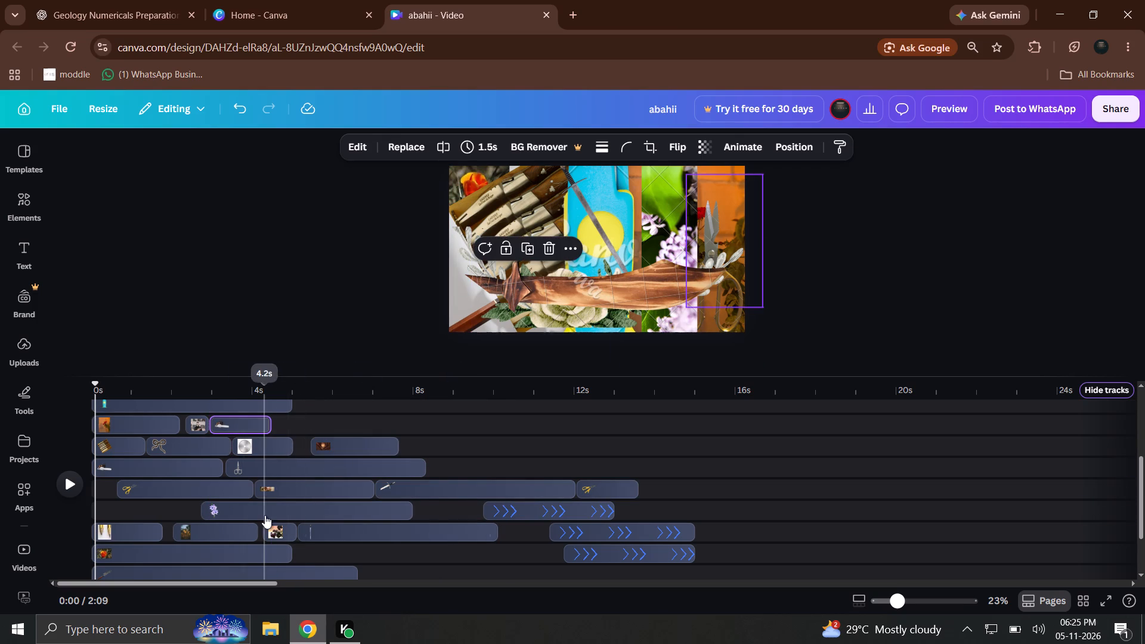
Move the purple flower clip to 0 s and place the arrow clip from its track directly behind it at about 5.2 s.
drag(265, 515, 134, 504)
drag(515, 509, 348, 494)
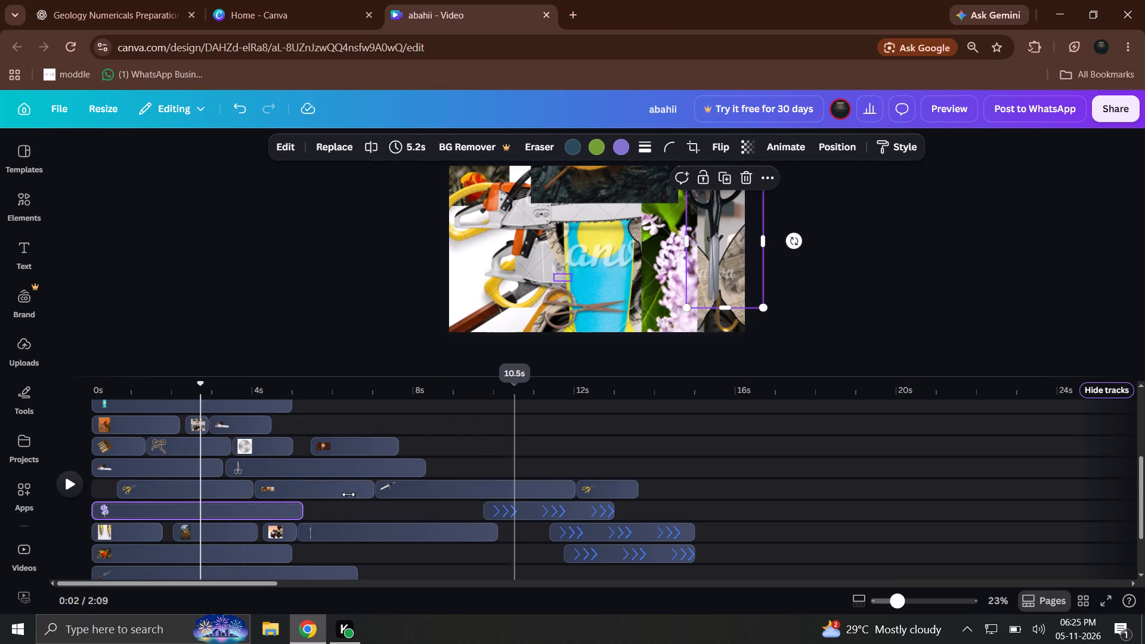
drag(348, 494, 335, 507)
Move the lowest arrow clip to about 5.1 s on its track, and the other one directly behind the chainsaw clip at about 4.4 s.
drag(632, 553, 465, 556)
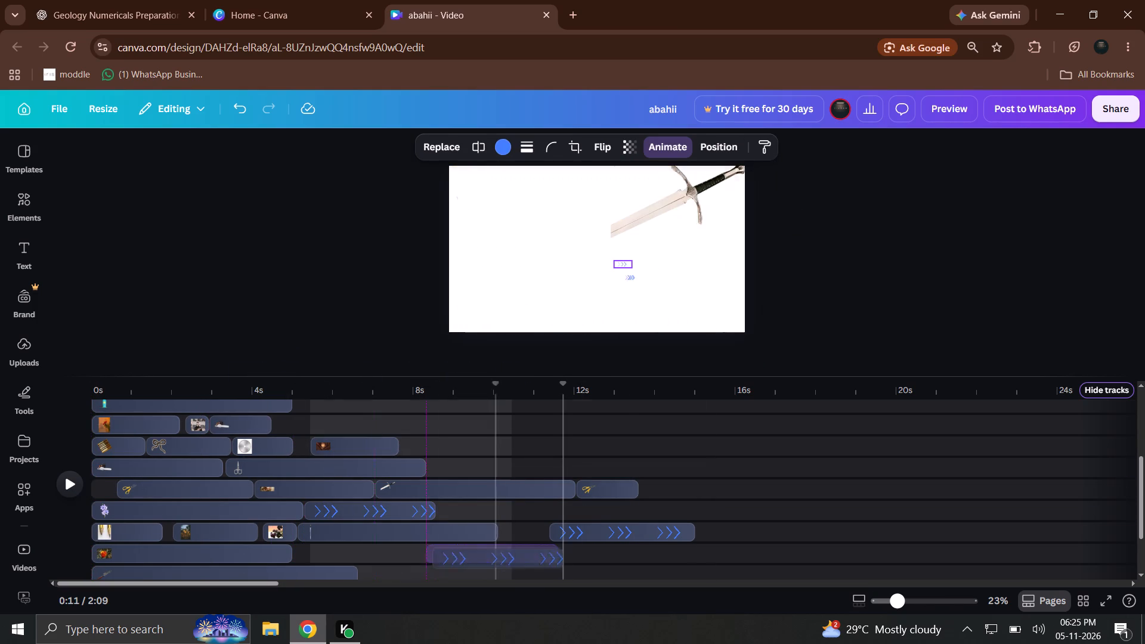
drag(465, 556, 369, 553)
drag(623, 529, 397, 455)
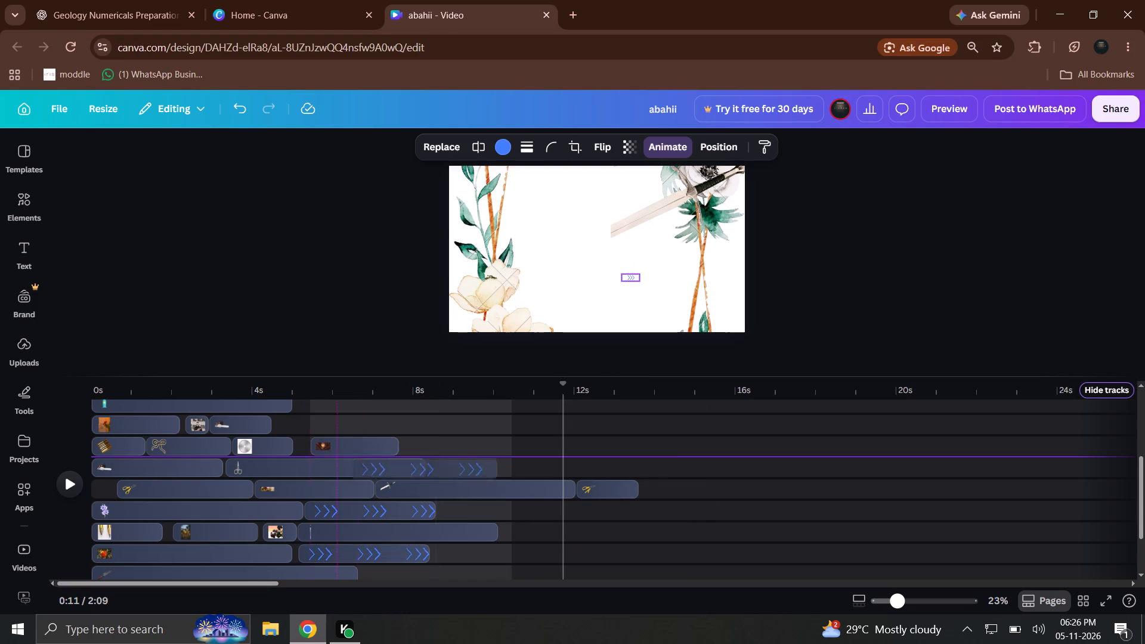
drag(397, 455, 346, 427)
Move the yellow scissors clip from about 12 s to about 5.1 s, behind the teal clip.
scroll(347, 468, up, 3)
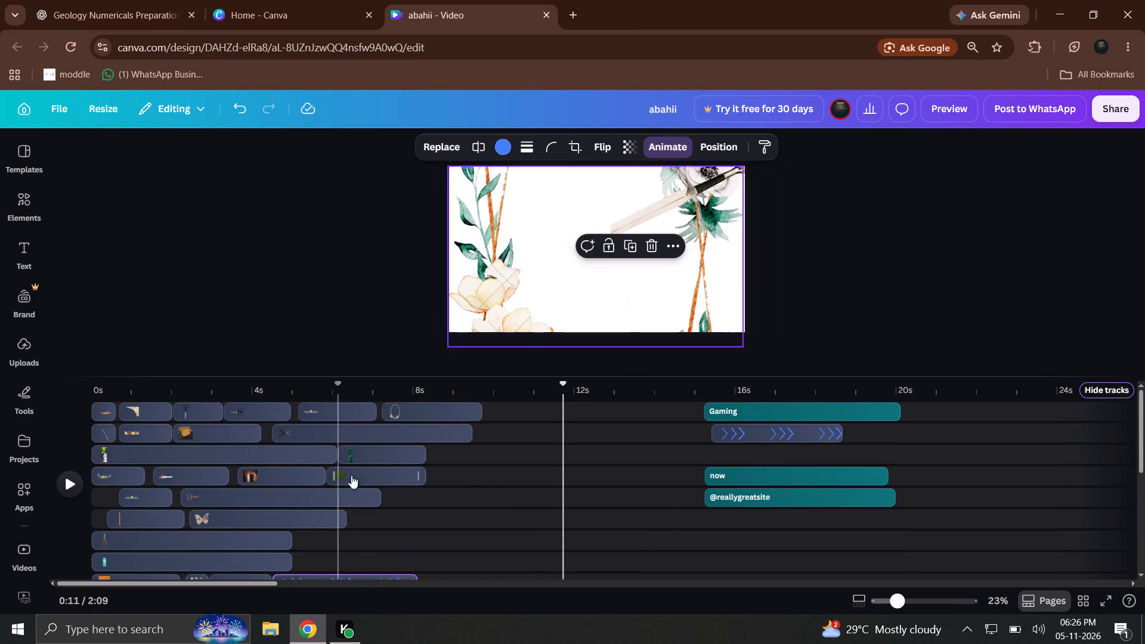
scroll(488, 478, down, 1)
drag(610, 571, 343, 477)
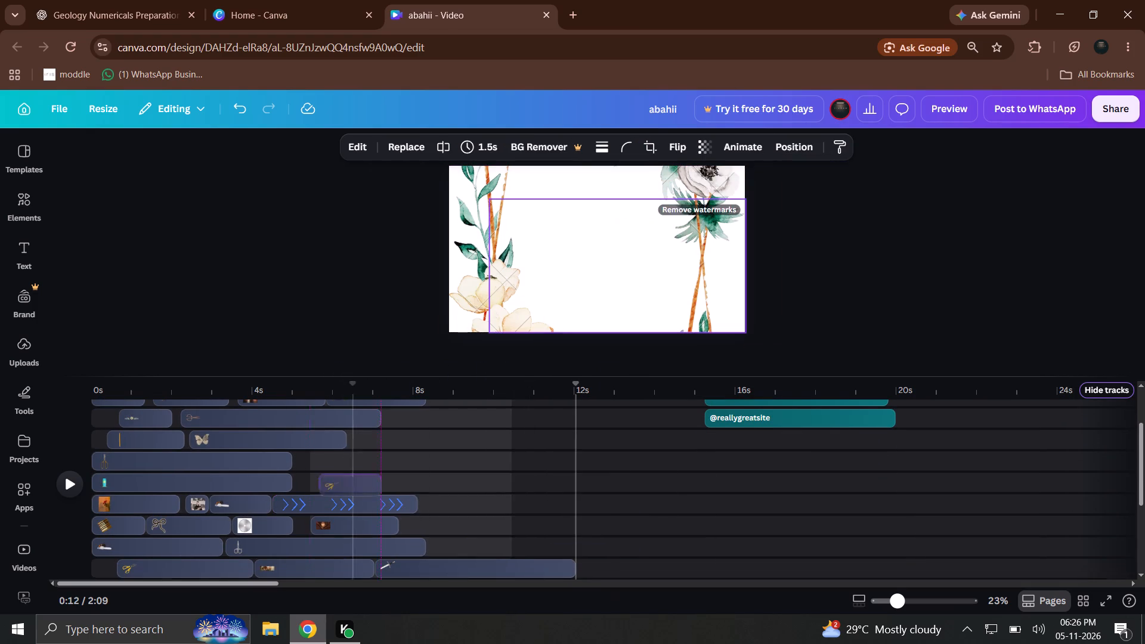
drag(343, 477, 333, 478)
scroll(739, 520, up, 3)
drag(757, 490, 494, 512)
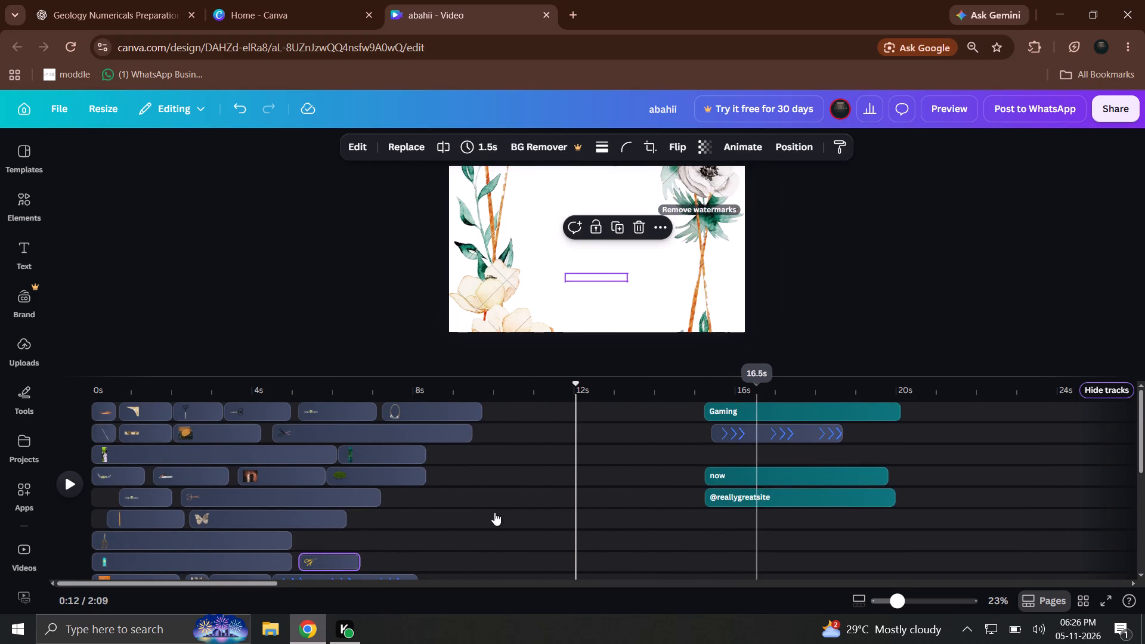
drag(494, 512, 345, 530)
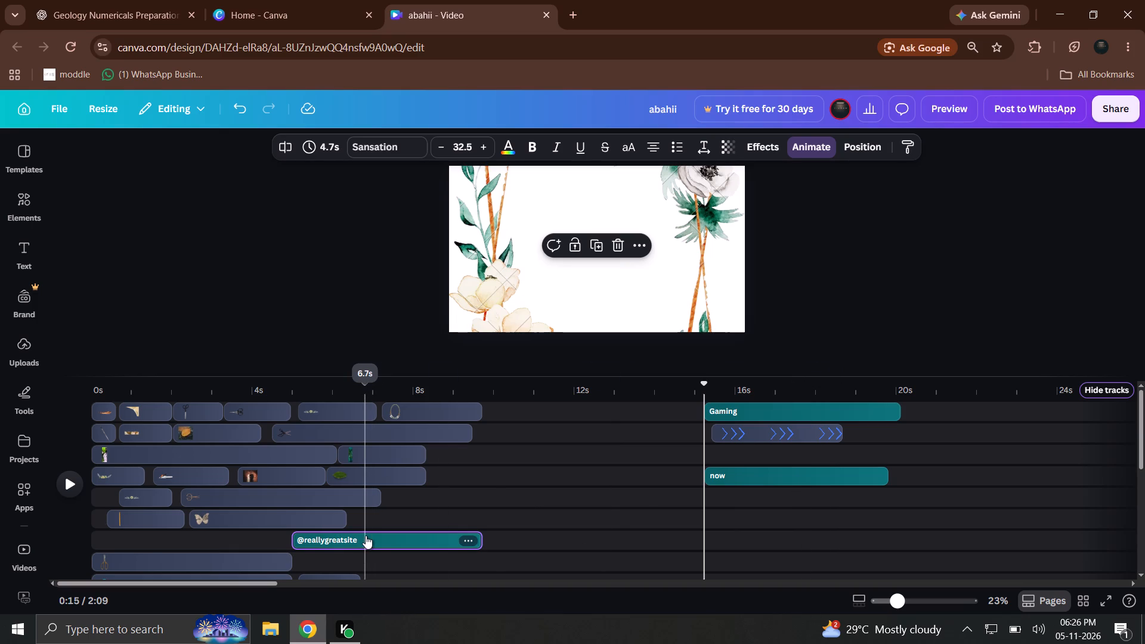
drag(296, 536, 316, 537)
click(459, 500)
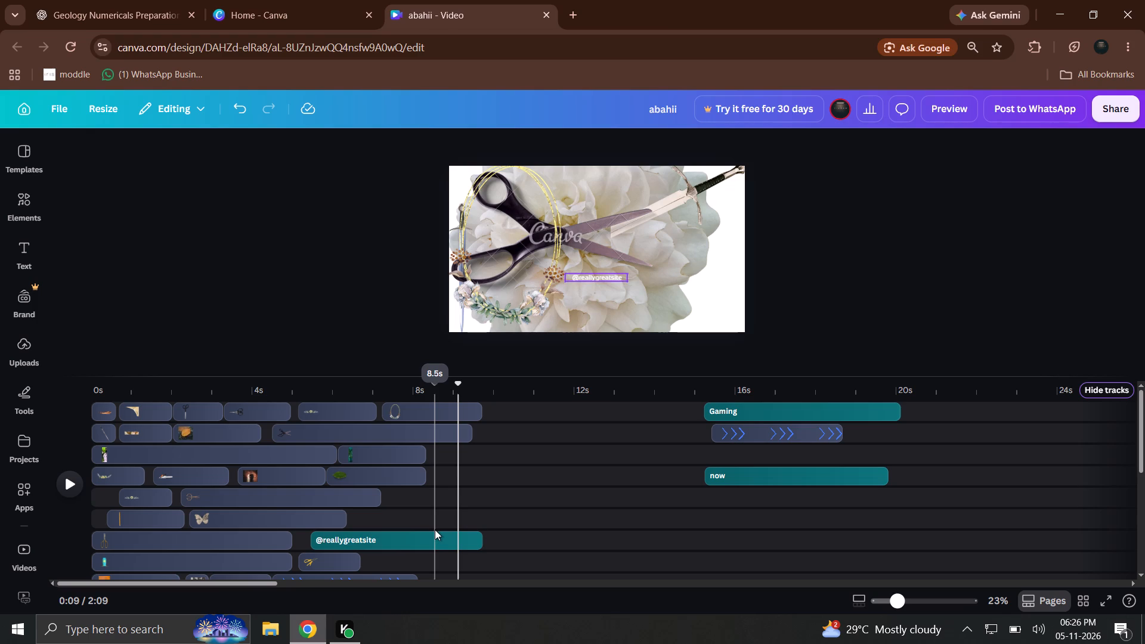
click(435, 530)
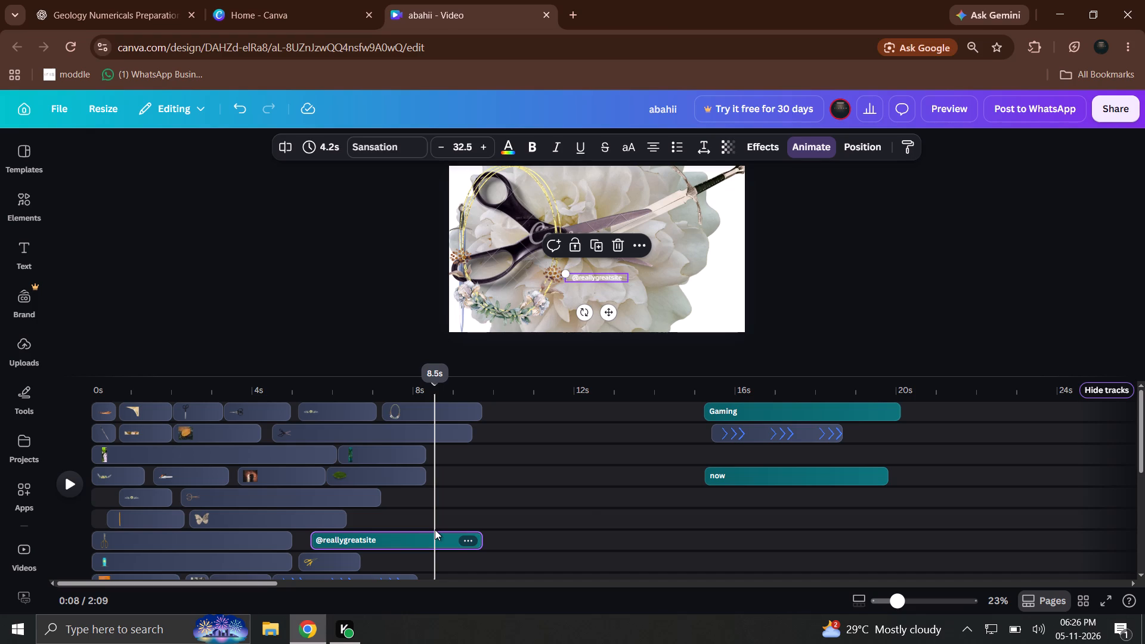
click(435, 530)
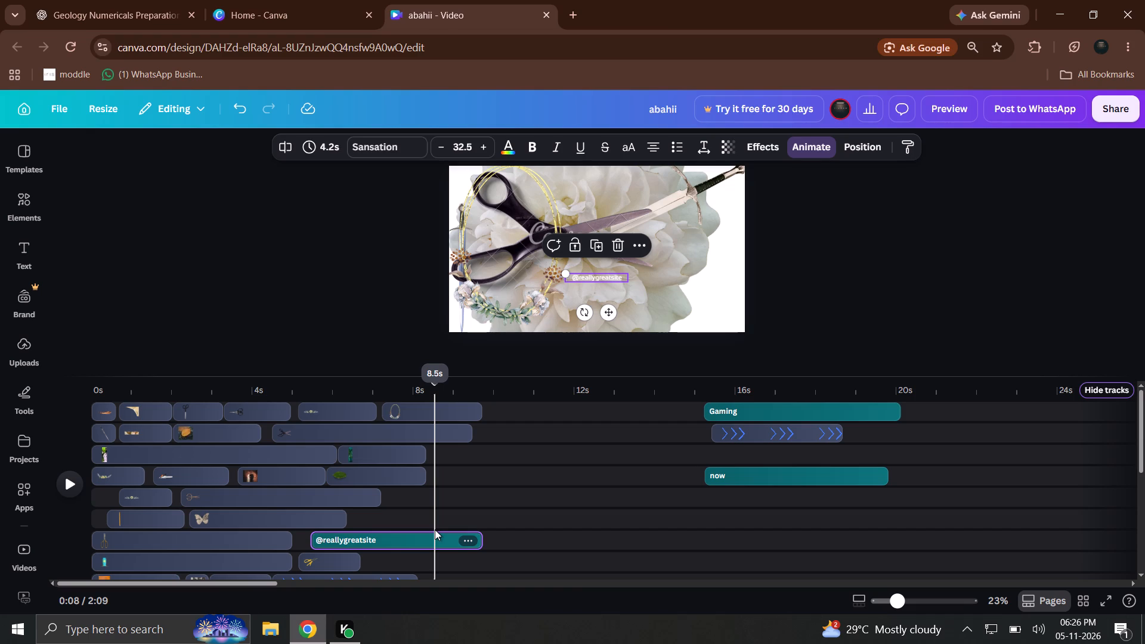
click(435, 530)
drag(429, 545, 422, 545)
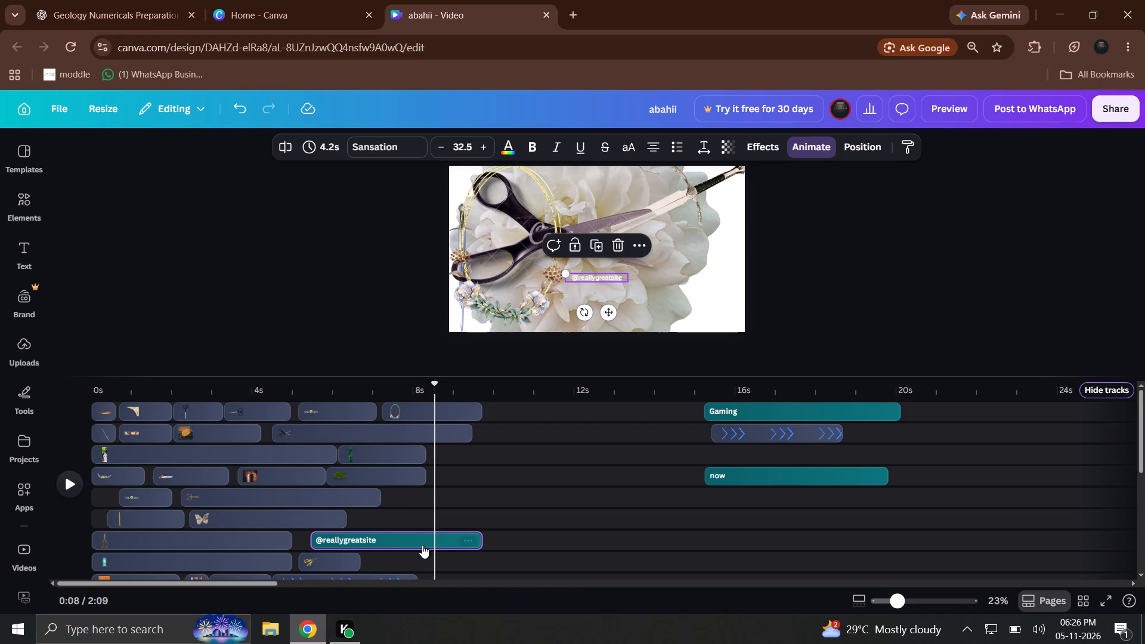
drag(422, 545, 419, 545)
Move the "now" text clip directly behind the butterfly clip at about 6.3 s, and the blue arrow clip onto the track above at about 7.2 s.
click(702, 479)
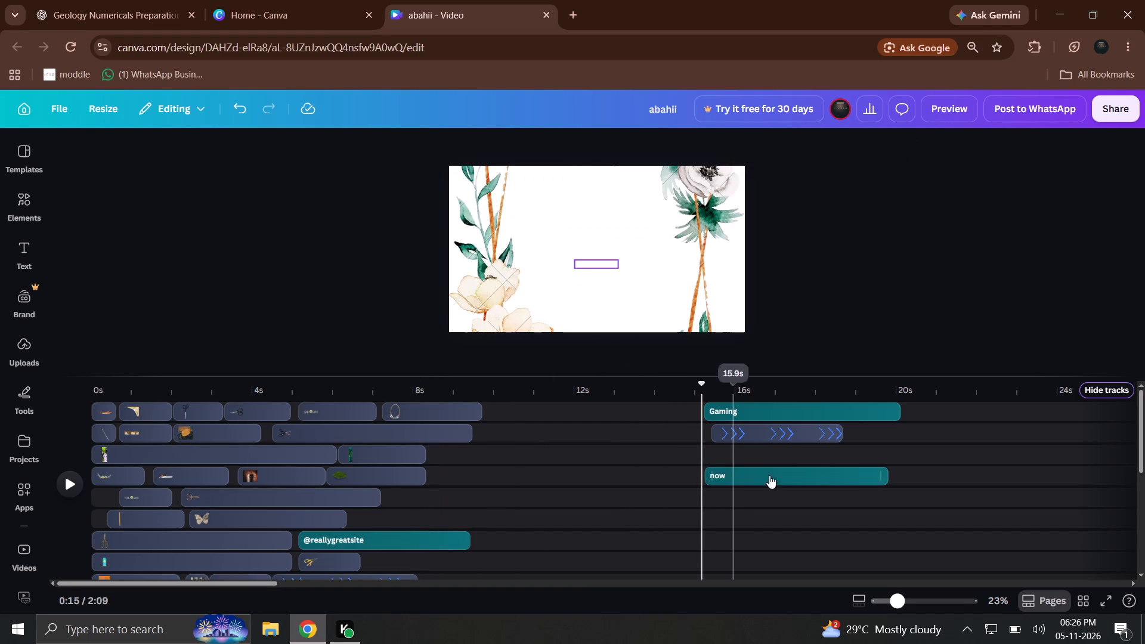
drag(813, 470, 457, 506)
drag(773, 436, 433, 508)
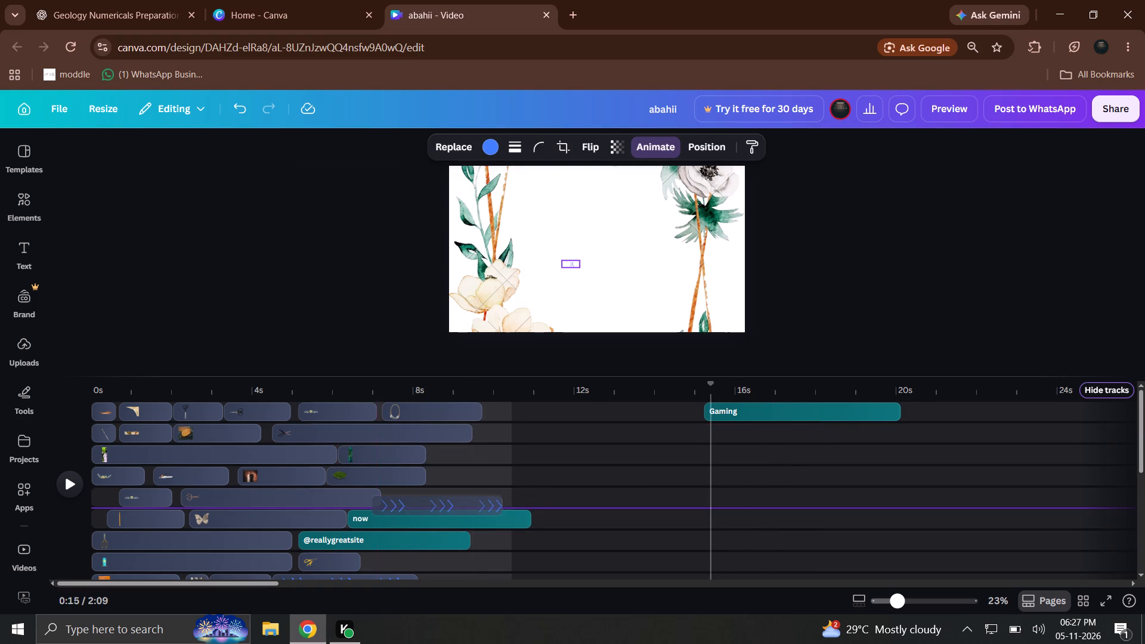
drag(433, 508, 445, 504)
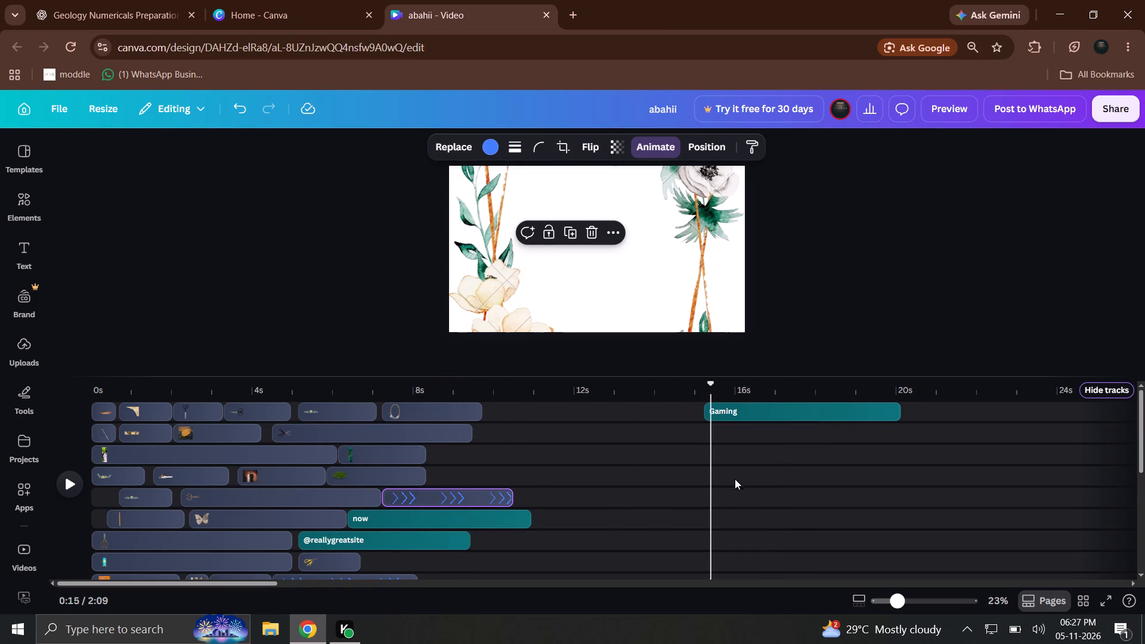
drag(769, 420, 576, 509)
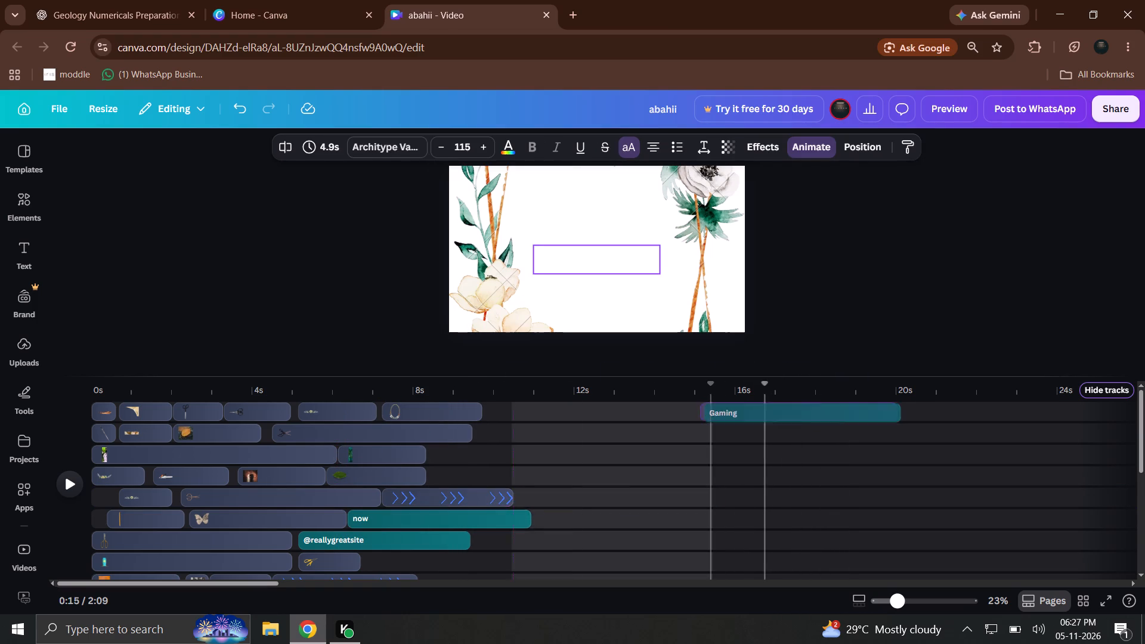
drag(576, 509, 426, 558)
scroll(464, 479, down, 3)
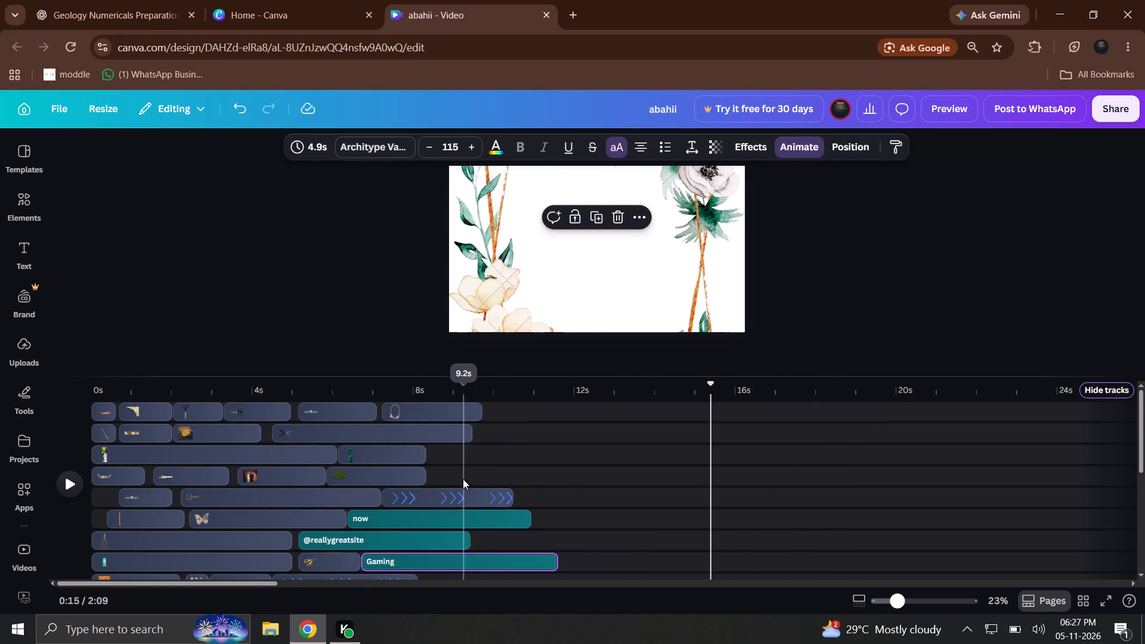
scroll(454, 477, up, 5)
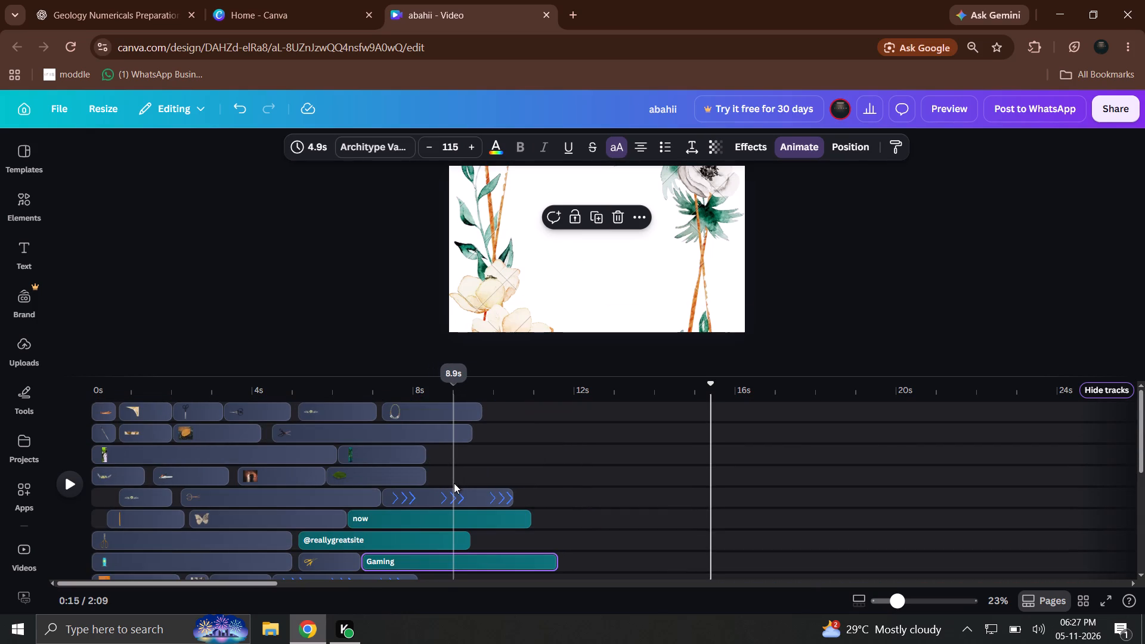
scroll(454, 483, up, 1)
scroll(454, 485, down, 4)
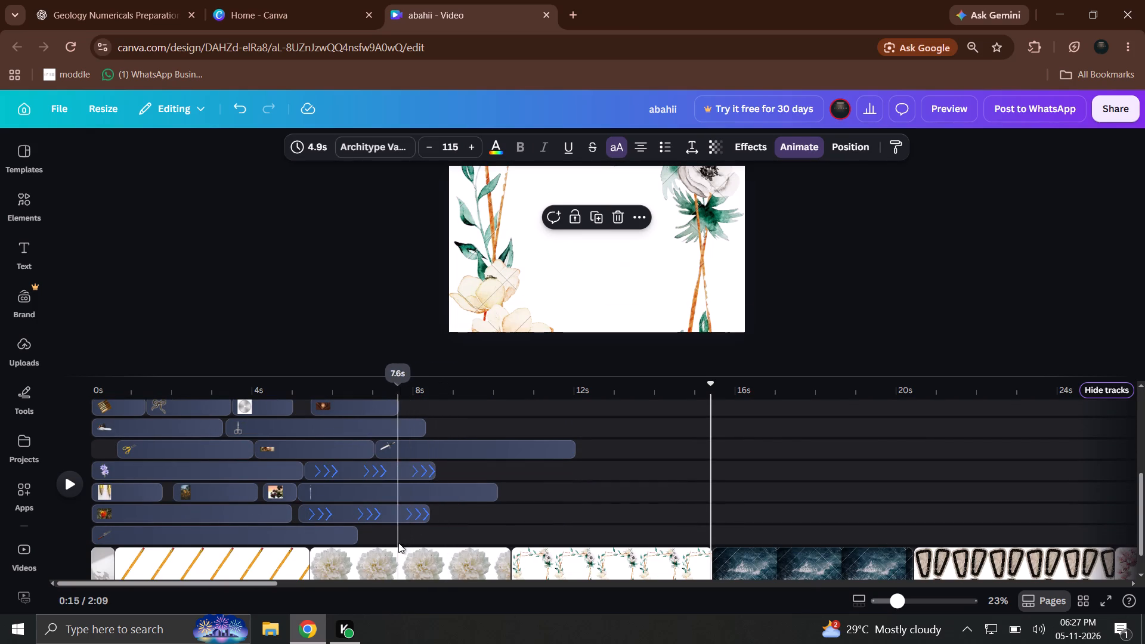
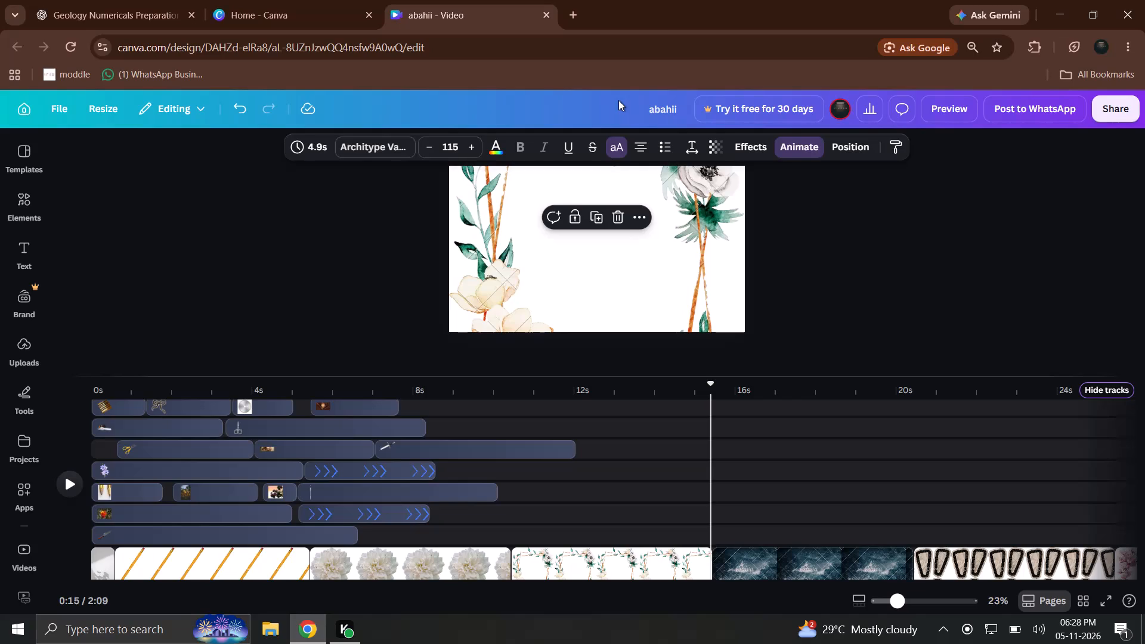
Delete the seven overlay clips that start after about 3 s on the lower tracks, including the scissors and both blue arrow clips.
click(618, 100)
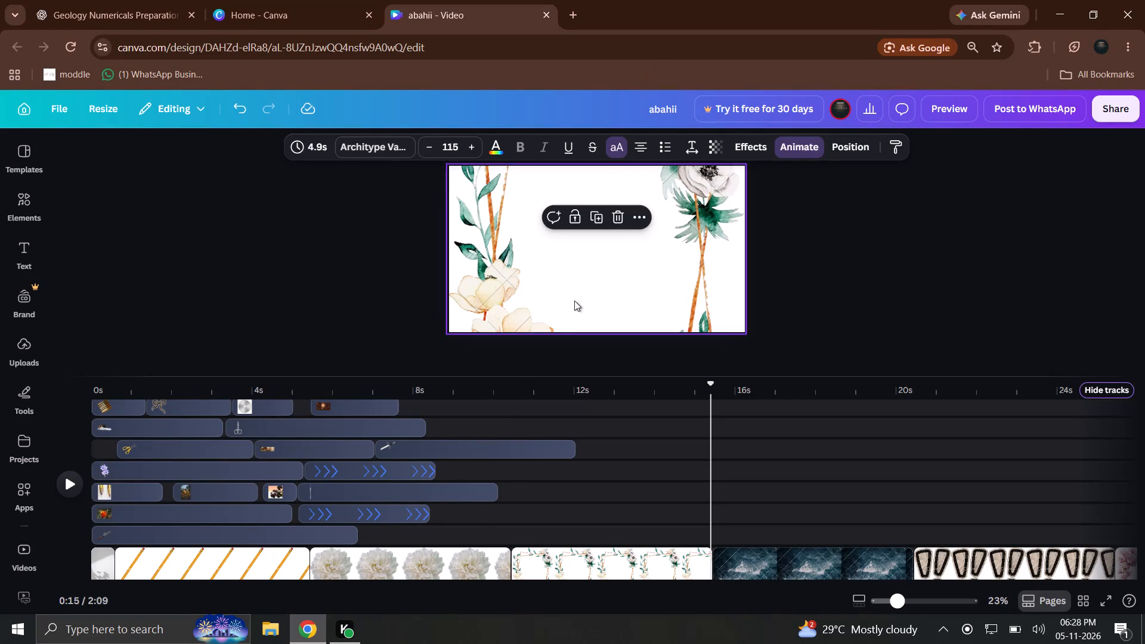
drag(500, 401, 354, 515)
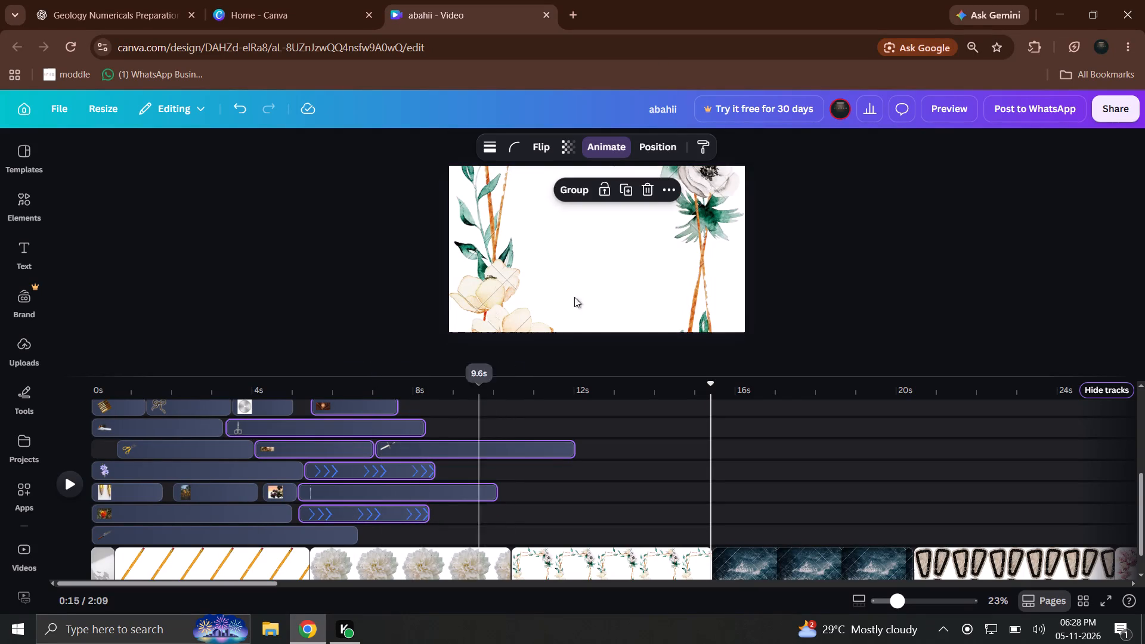
click(654, 193)
Trim the end of the overlay clip directly above the main background track to a 5.2 s duration and deselect it.
scroll(352, 490, up, 4)
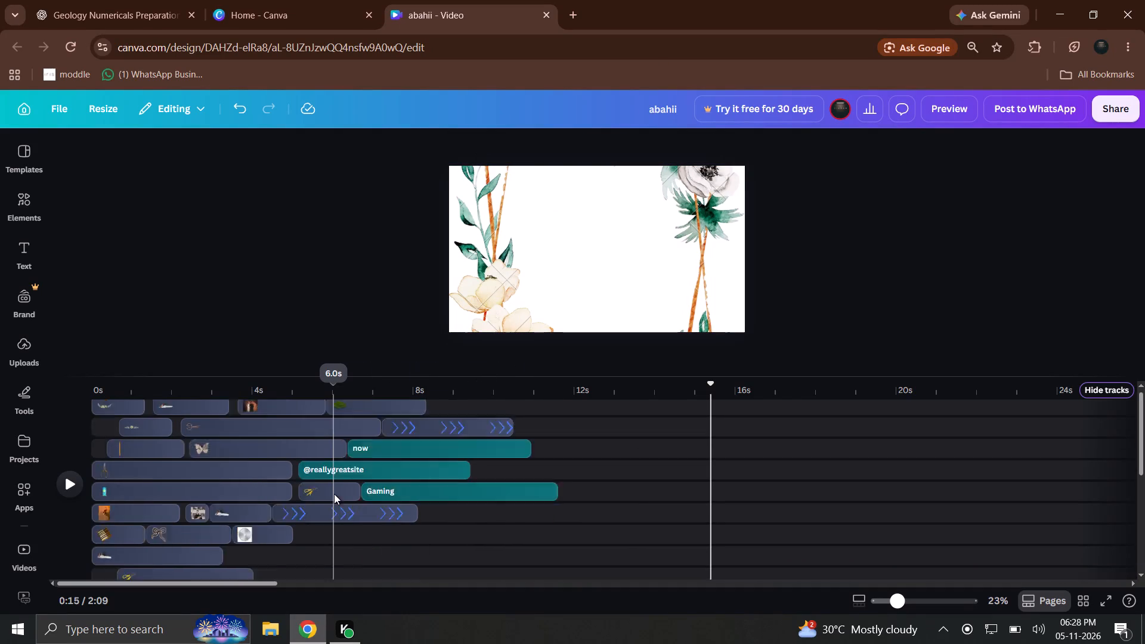
scroll(333, 493, up, 2)
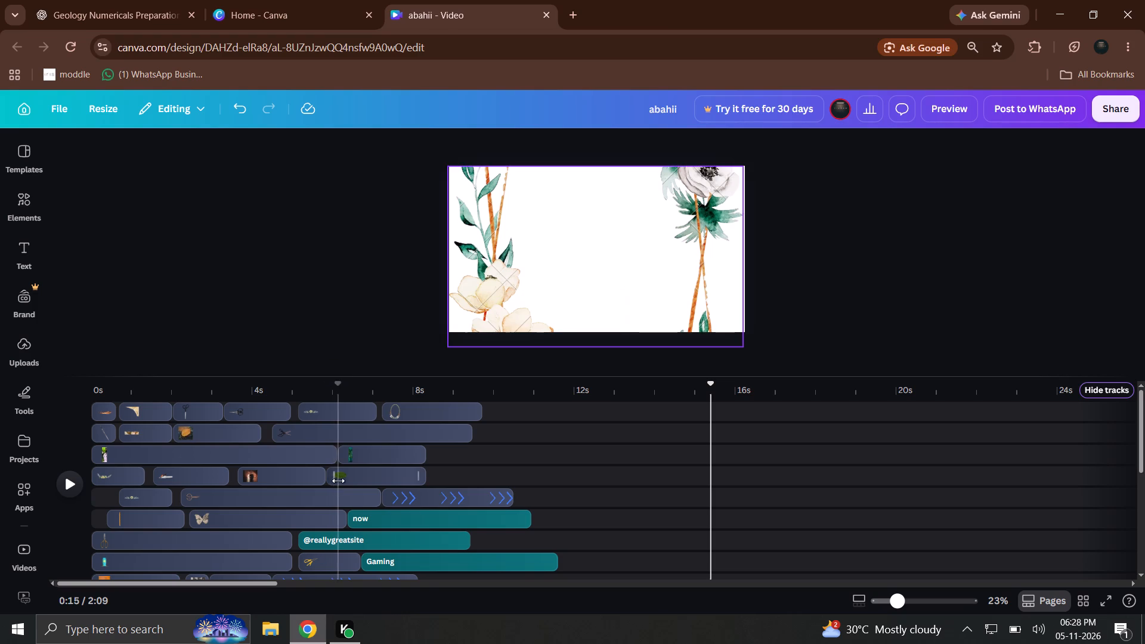
scroll(344, 497, down, 8)
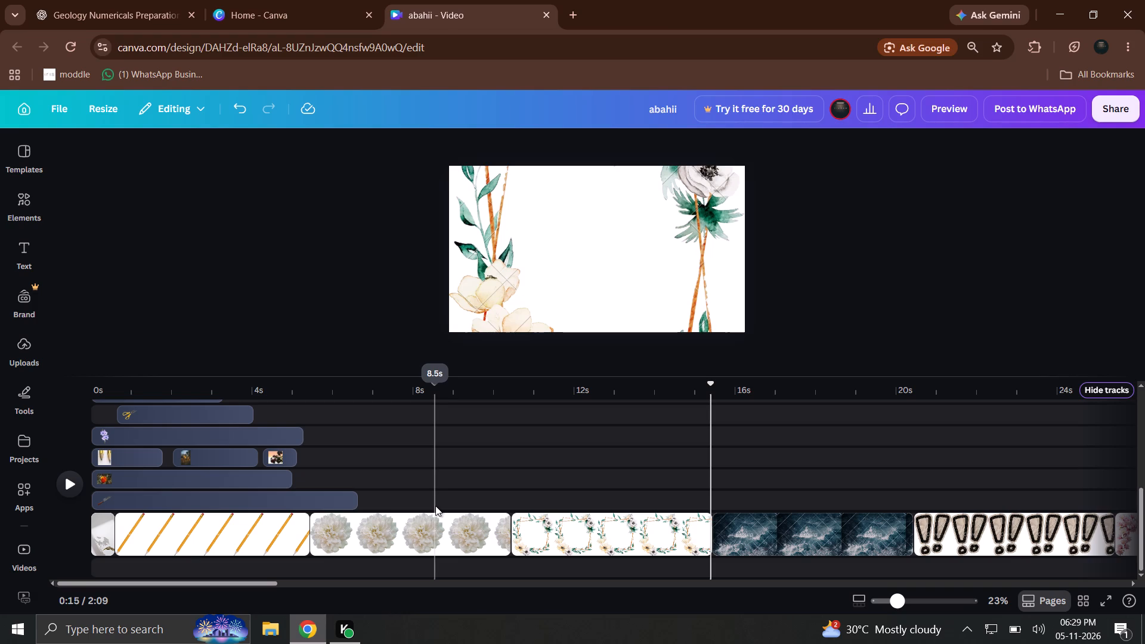
drag(351, 498, 295, 499)
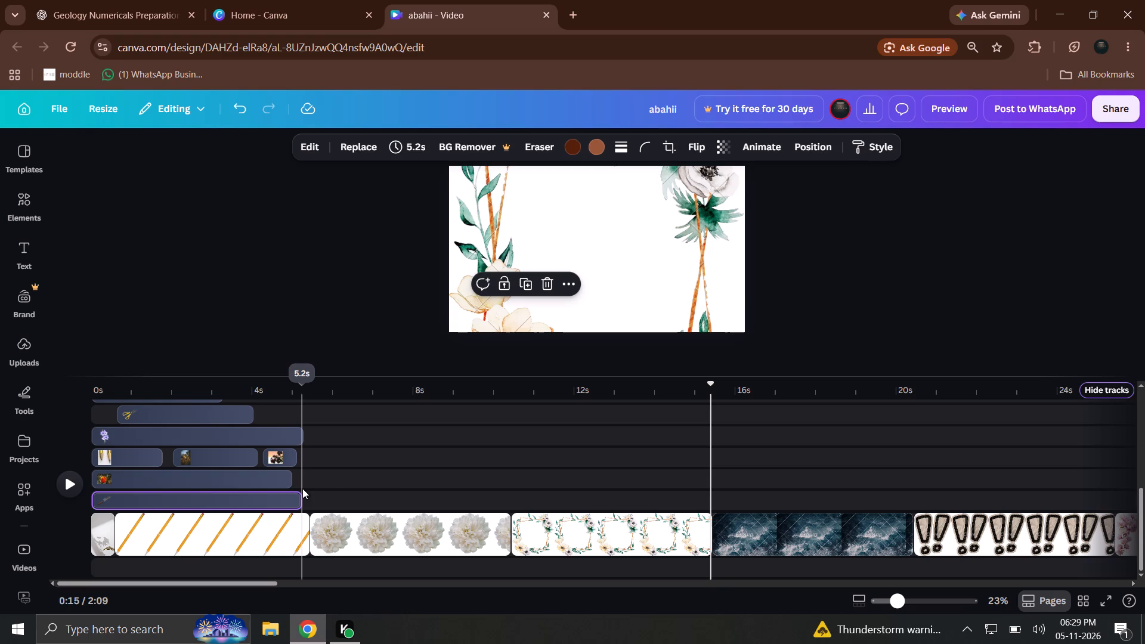
click(366, 512)
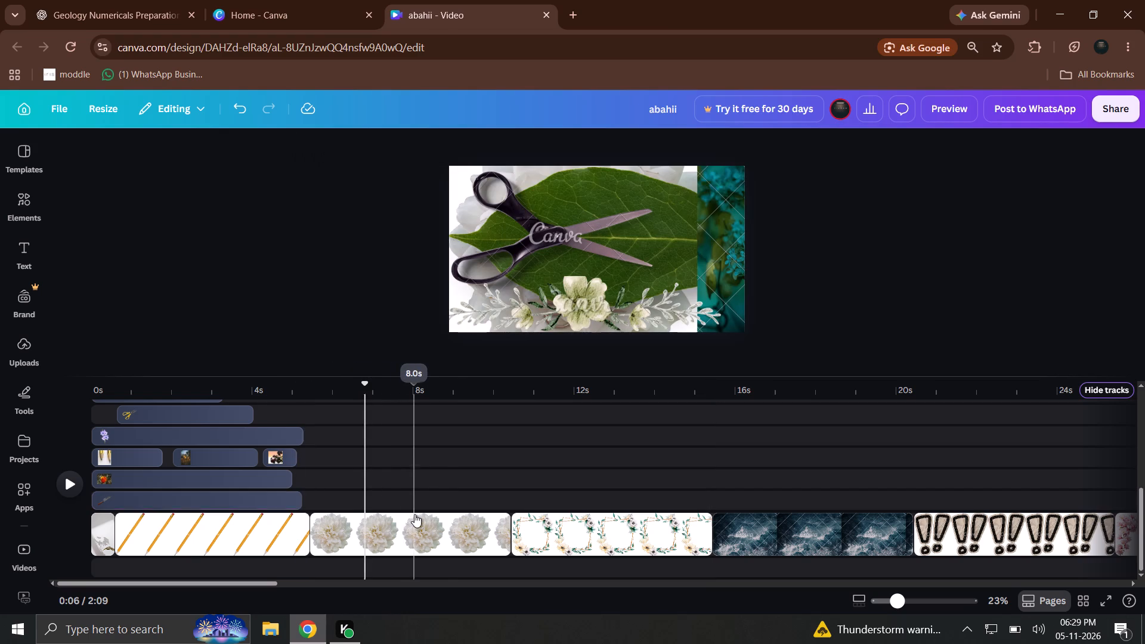
Move the blue arrow and "now" clips together, placing the arrow on the green-figure track at about 8.6 s and "now" on a new track at 7.7 s.
scroll(453, 495, up, 8)
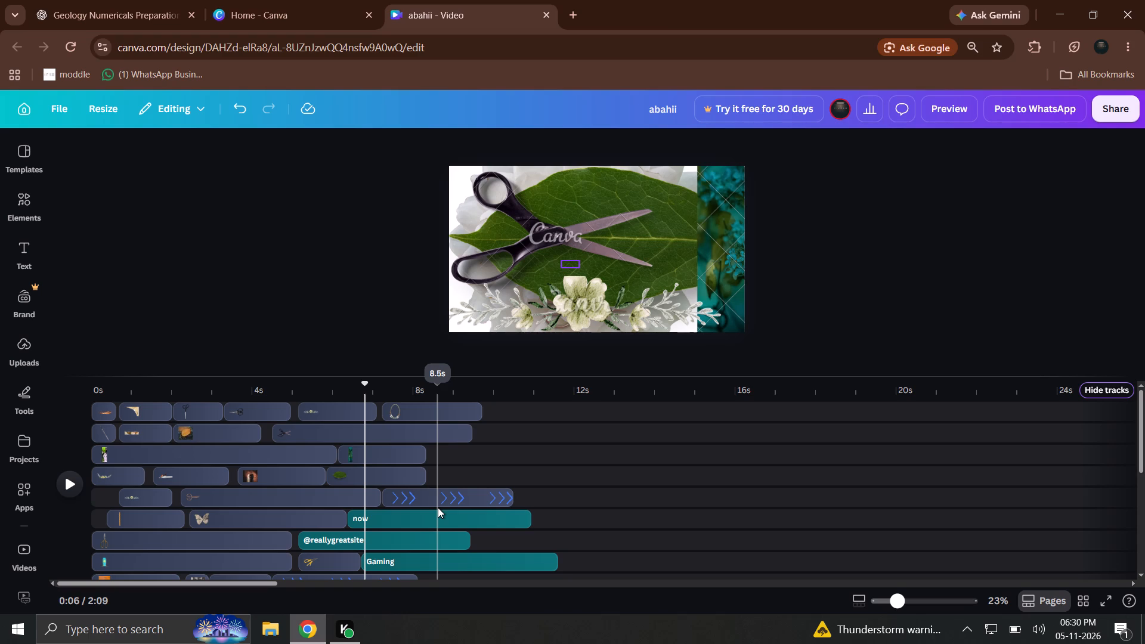
drag(525, 466, 420, 542)
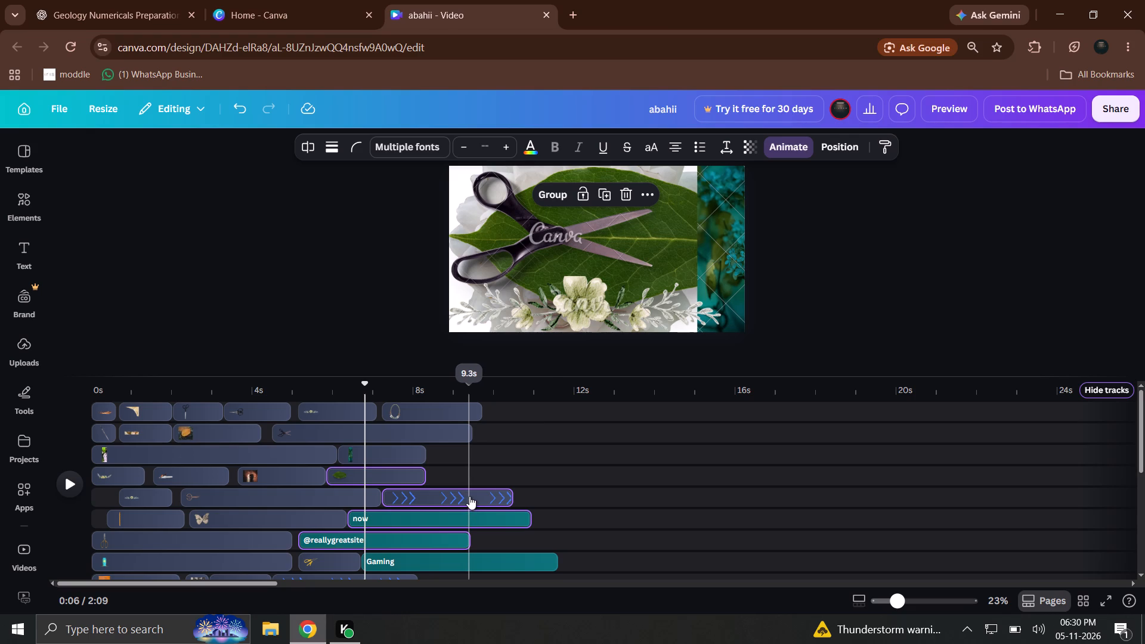
drag(492, 472, 486, 535)
drag(485, 507, 539, 447)
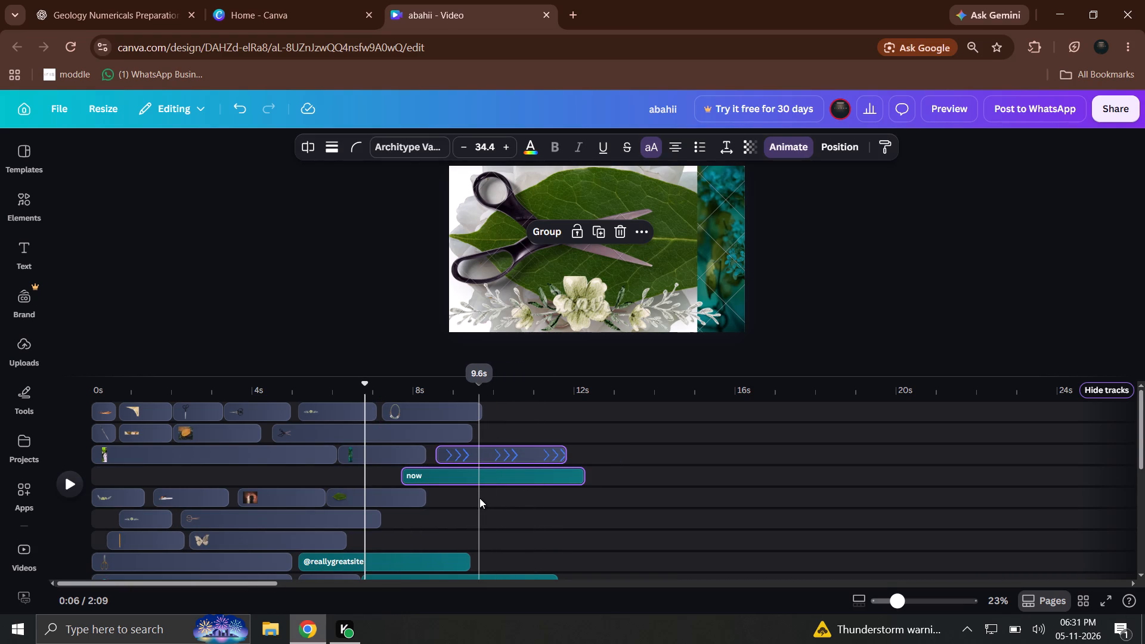
Examine the later timeline section from about 16 s to 40 s along the main background track.
scroll(549, 512, down, 5)
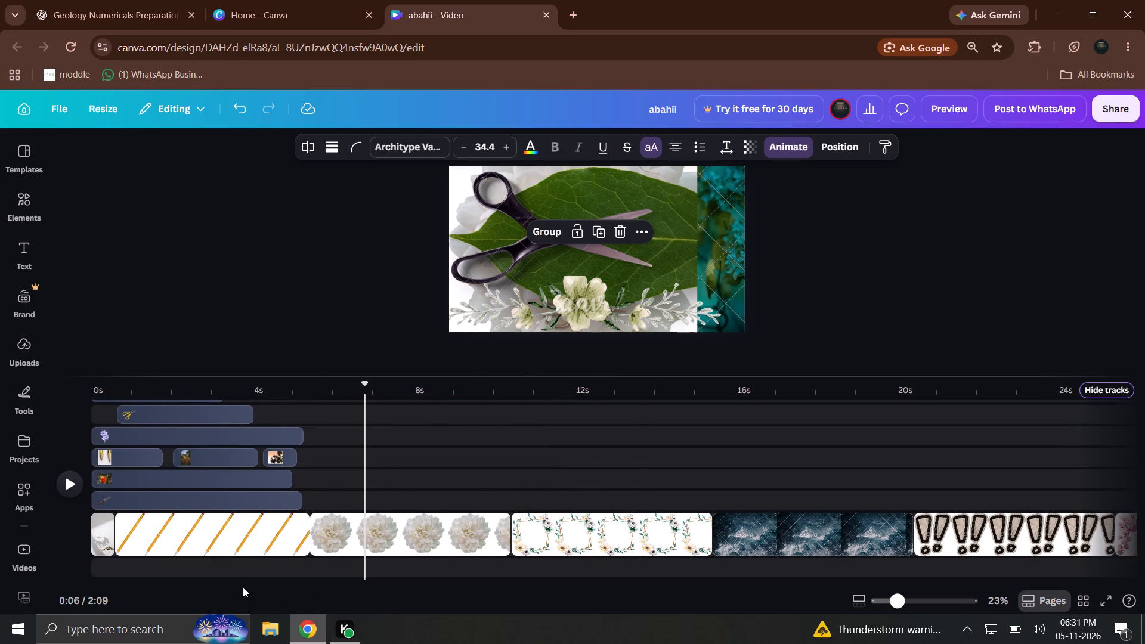
drag(247, 580, 379, 580)
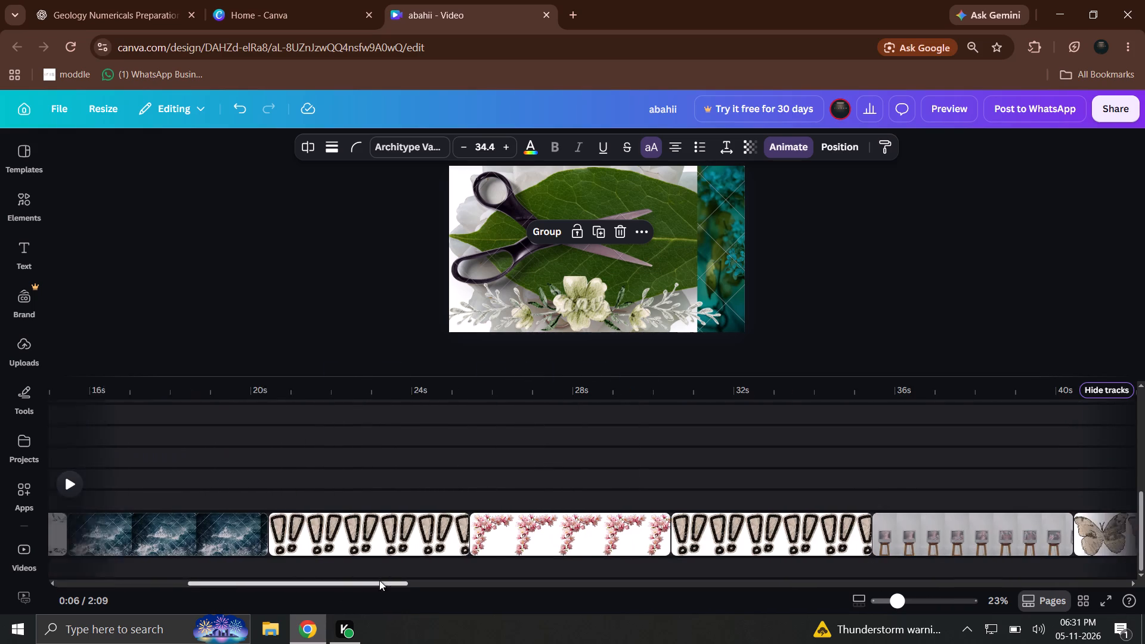
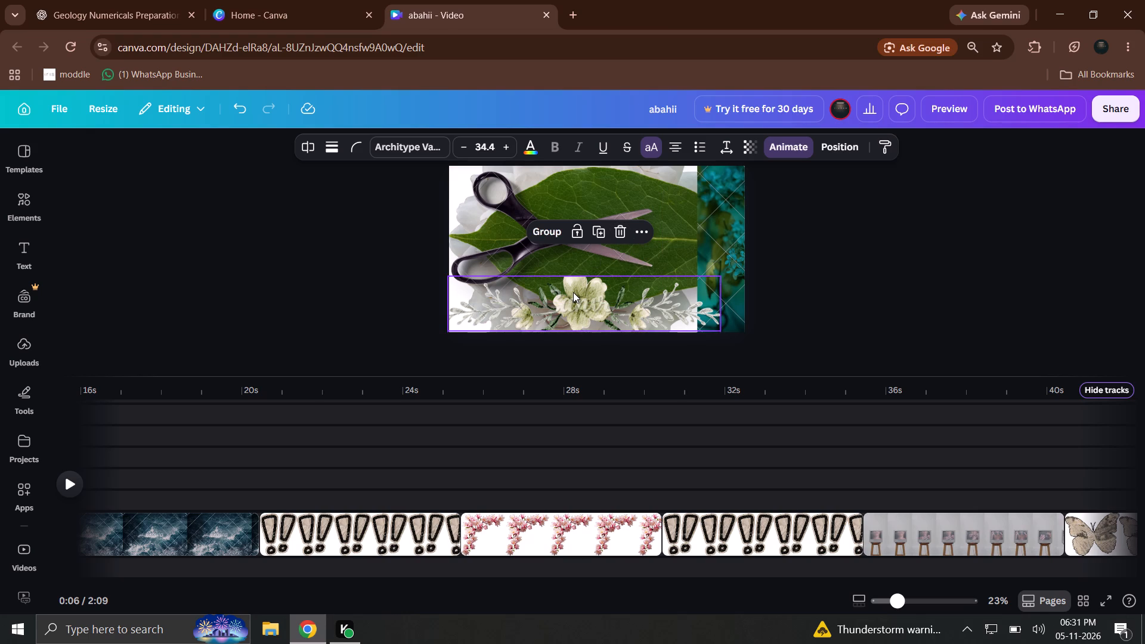
Move the 1.9 s orange pencil clip up to the second track, directly after the scissors clip at about 9.5 s.
scroll(472, 466, up, 3)
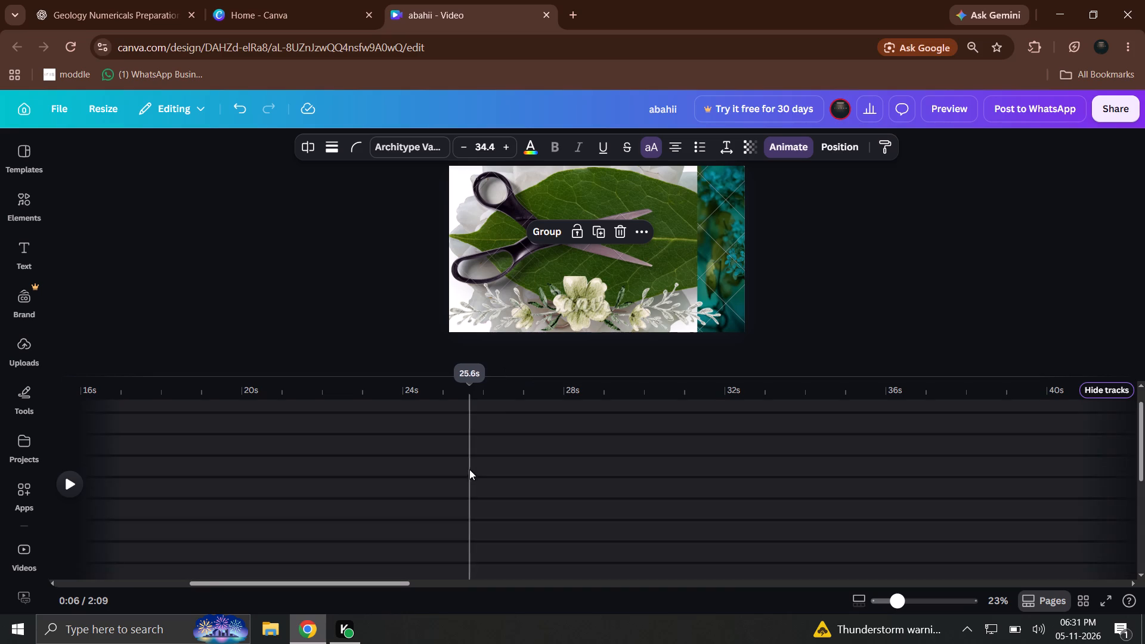
scroll(469, 469, up, 7)
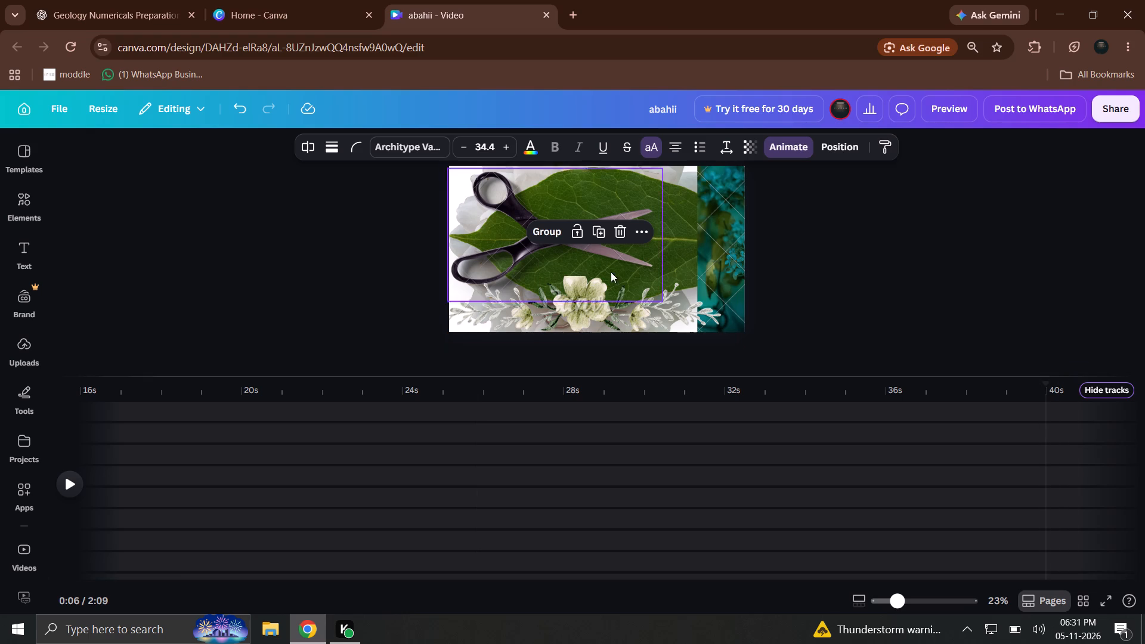
drag(252, 586, 125, 579)
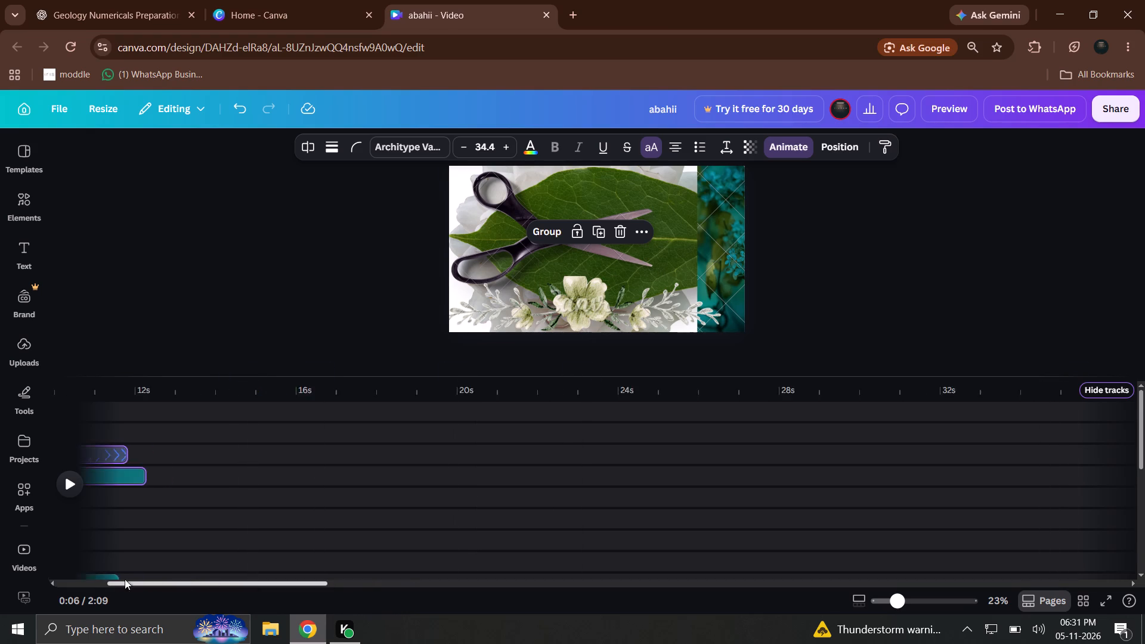
drag(125, 579, 52, 552)
drag(150, 543, 497, 468)
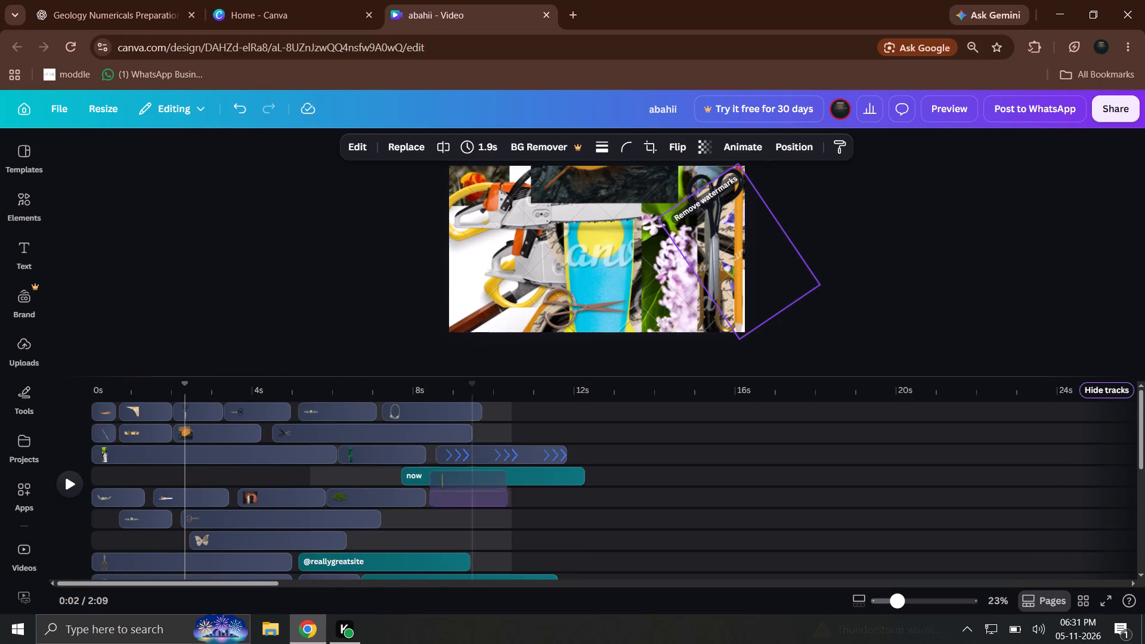
drag(497, 468, 521, 436)
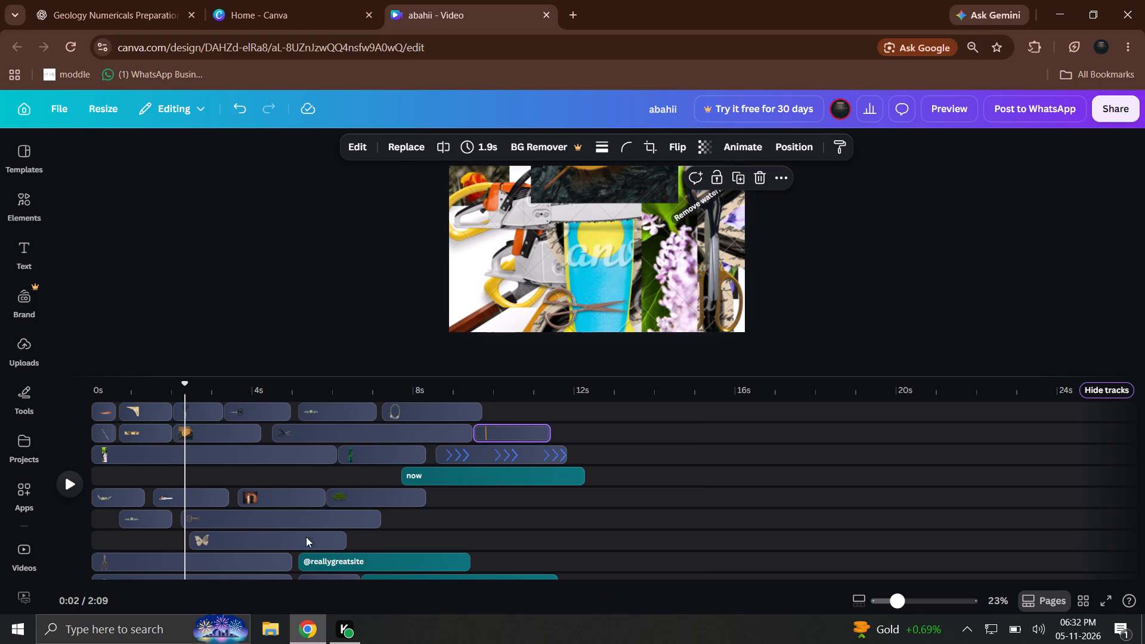
Move the "now" text clip to 0 s and place the blue arrow clip after it on the same track at about 5 s.
scroll(258, 510, up, 5)
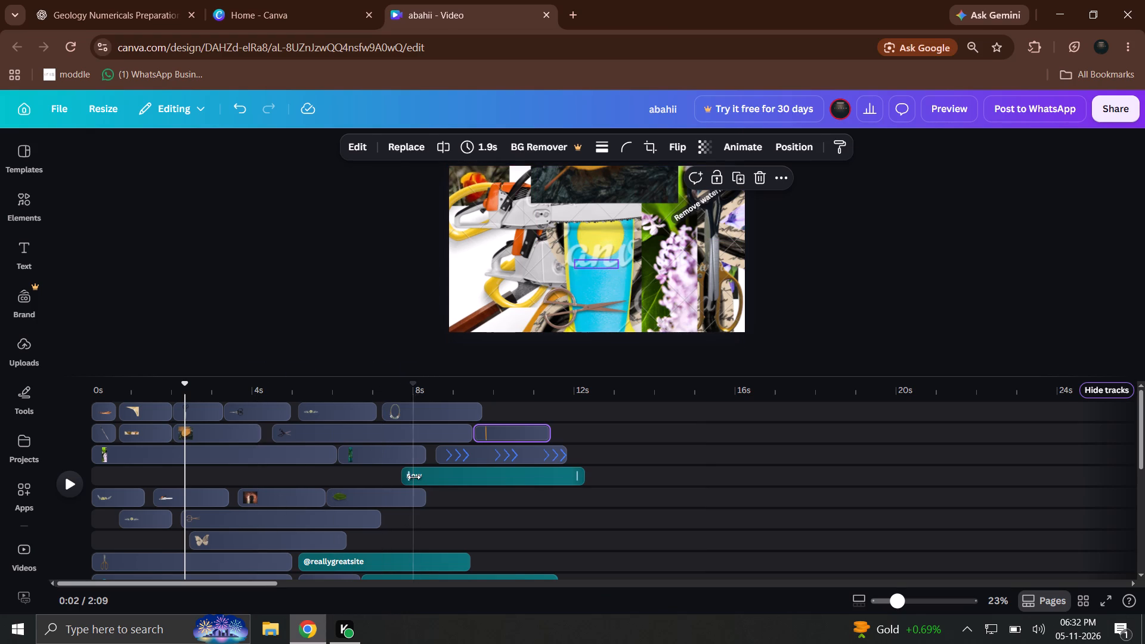
drag(426, 473, 119, 478)
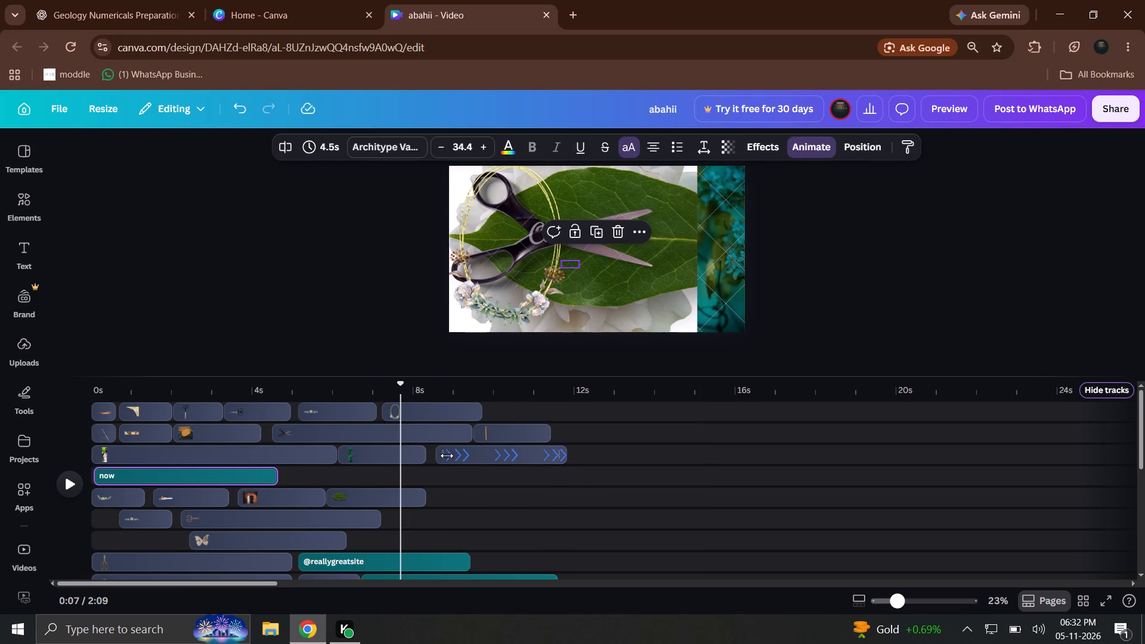
drag(466, 454, 295, 476)
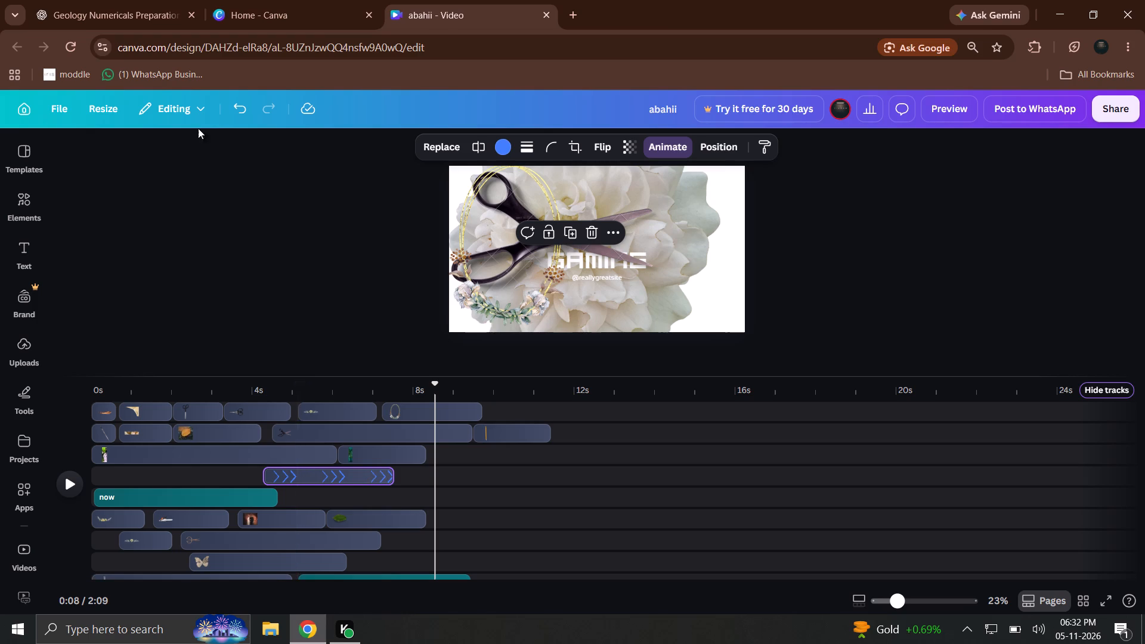
scroll(293, 534, up, 3)
scroll(140, 459, up, 3)
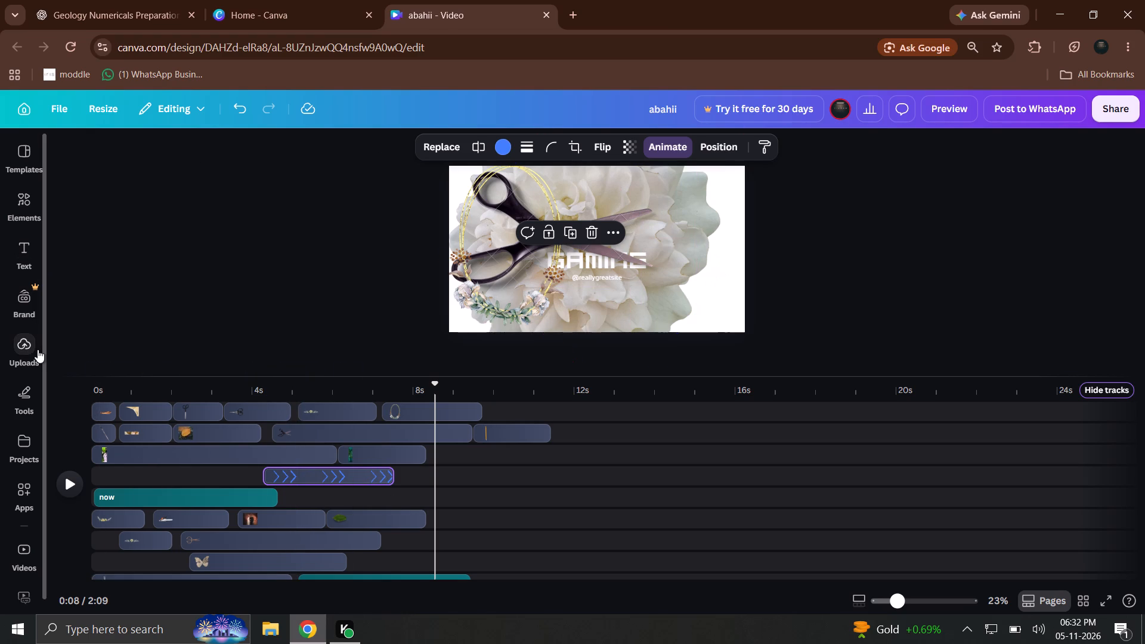
drag(242, 501, 220, 479)
drag(293, 468, 317, 468)
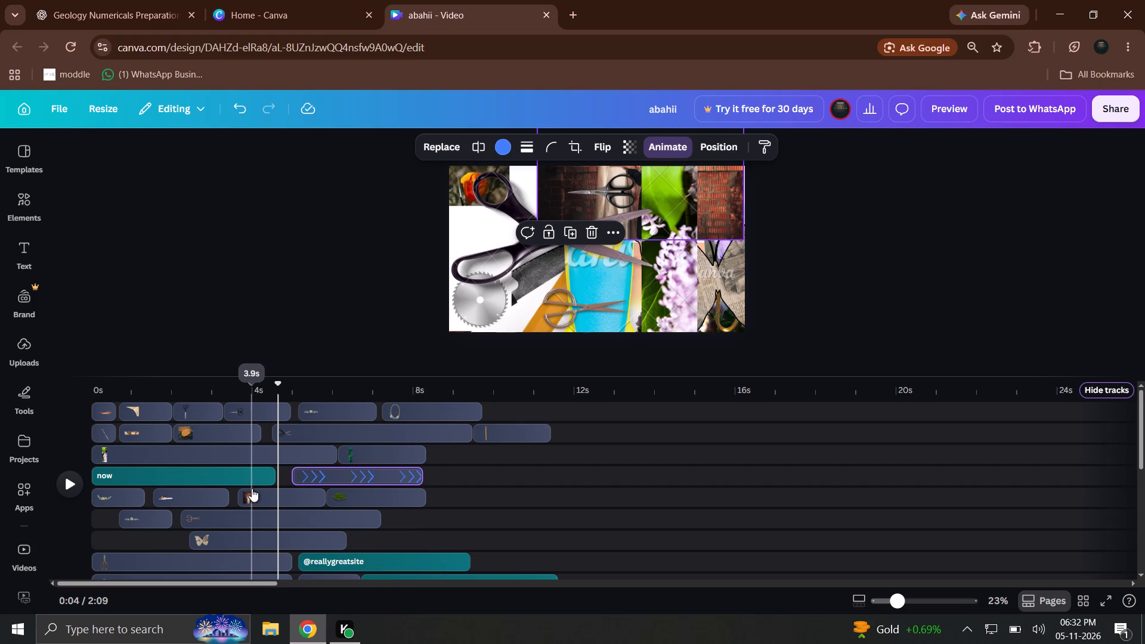
Delete the nine overlay clips extending past about 5 s on the top five tracks, including the green-figure, scissors, pencil and blue arrow clips.
scroll(392, 492, up, 3)
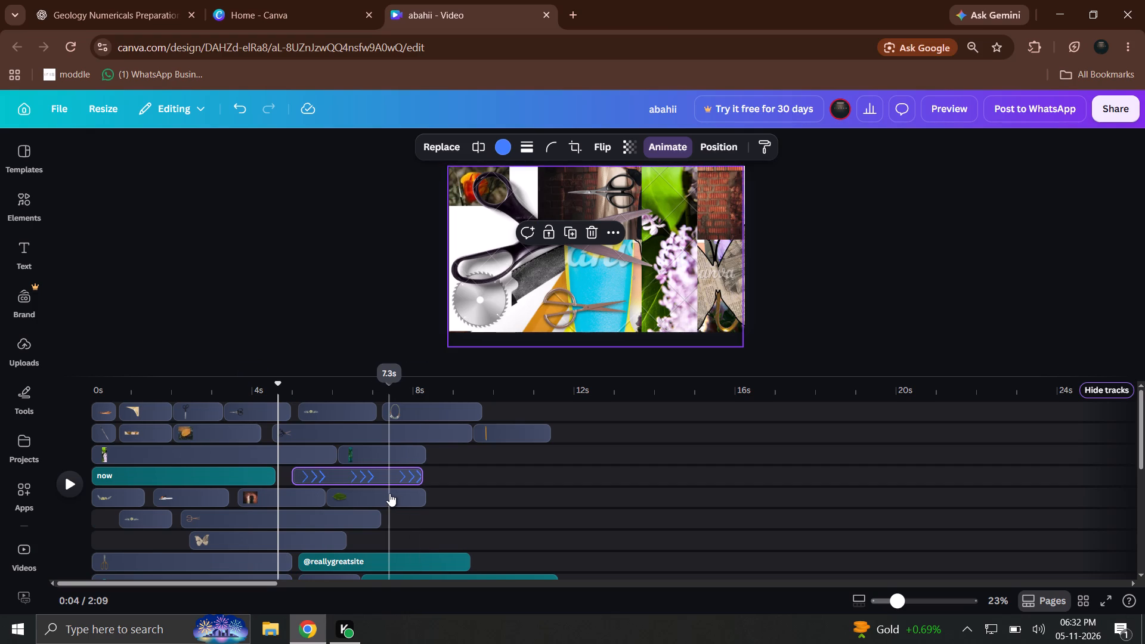
scroll(389, 493, up, 5)
scroll(389, 509, down, 6)
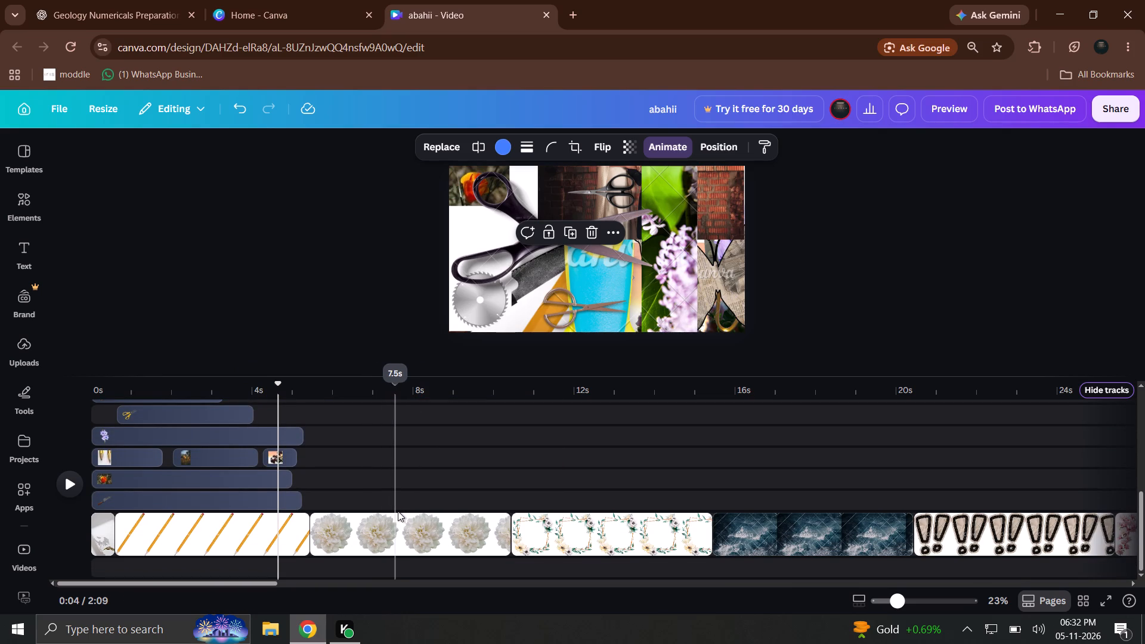
scroll(406, 508, up, 2)
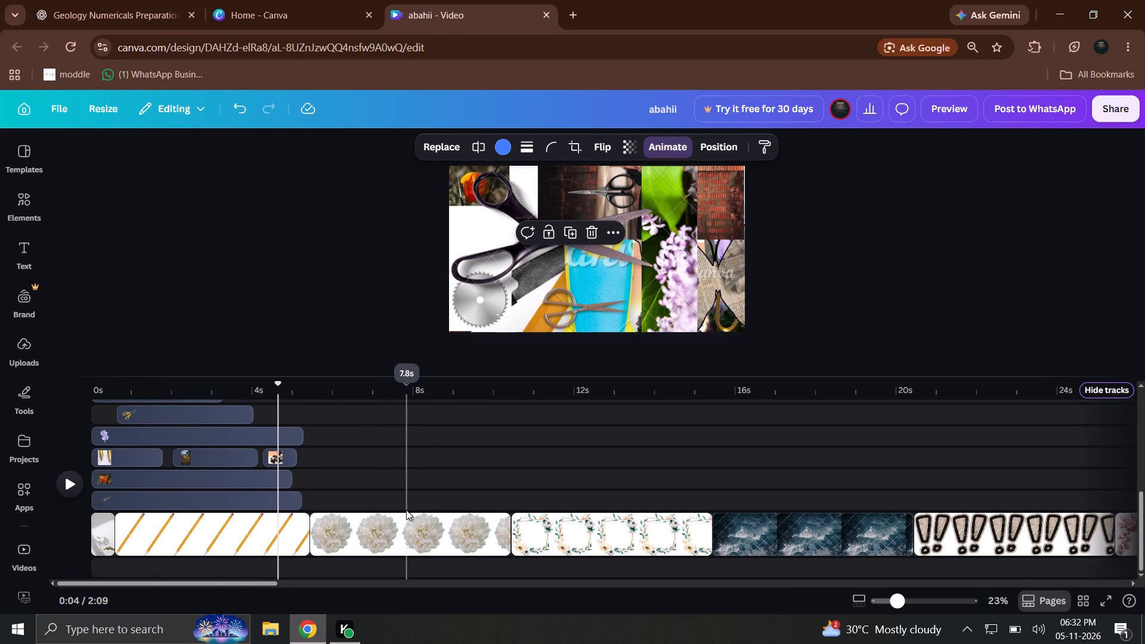
scroll(406, 510, up, 7)
drag(500, 496, 315, 416)
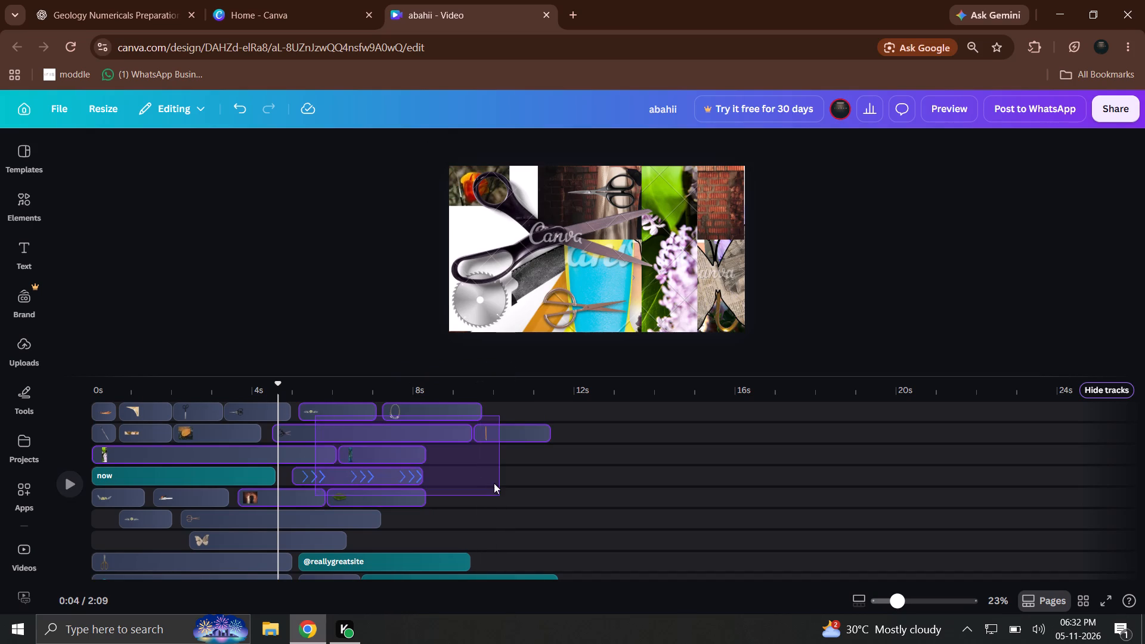
drag(408, 460, 419, 457)
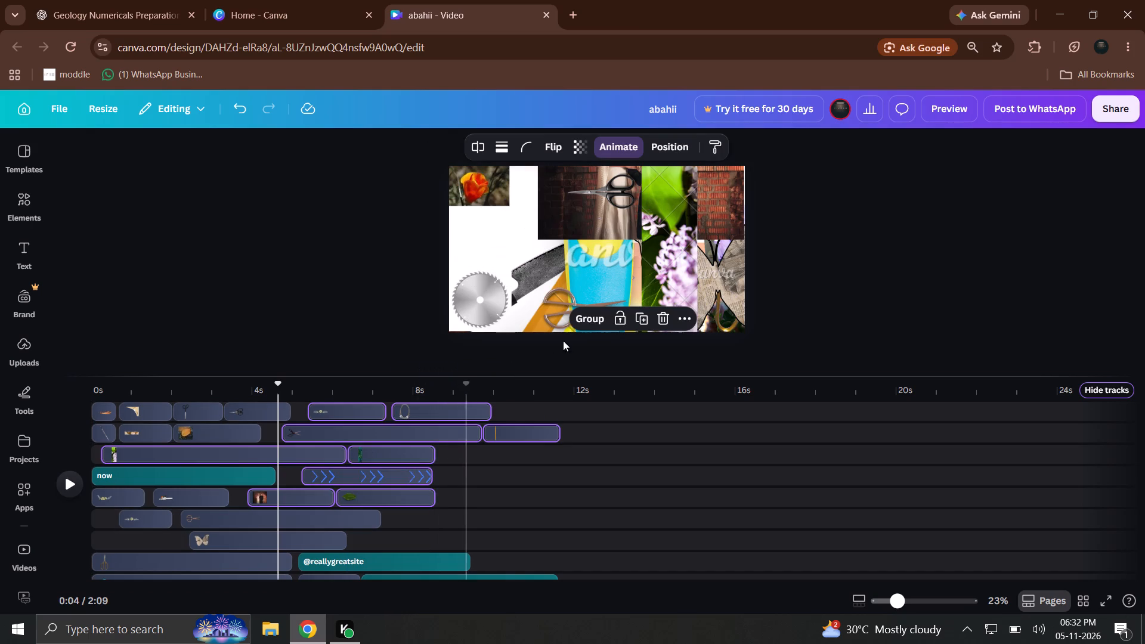
click(673, 324)
click(669, 323)
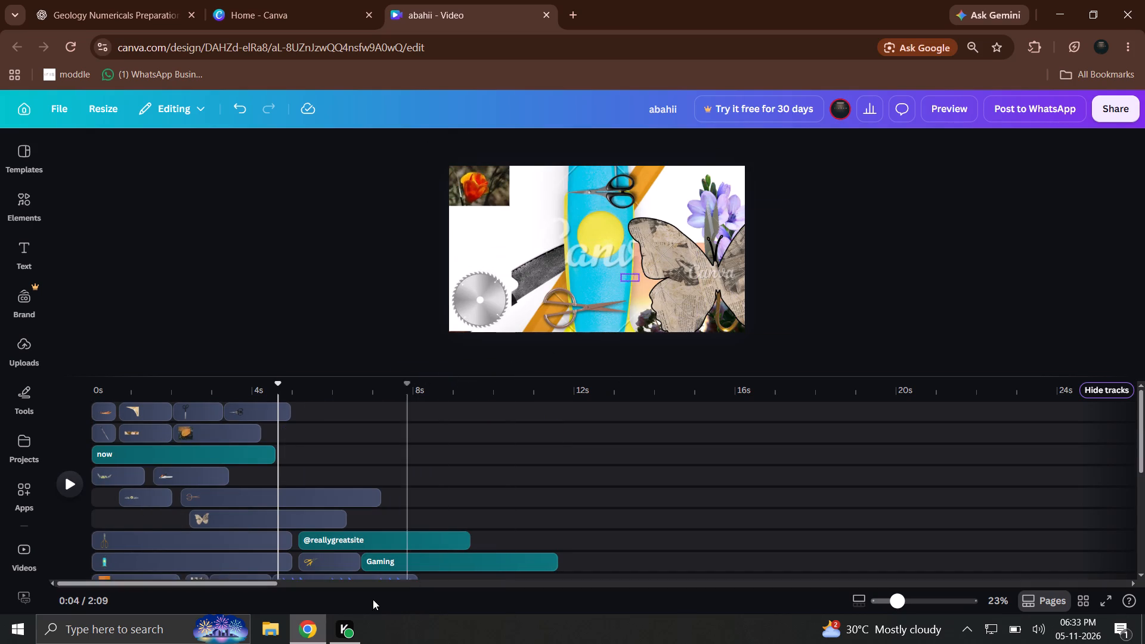
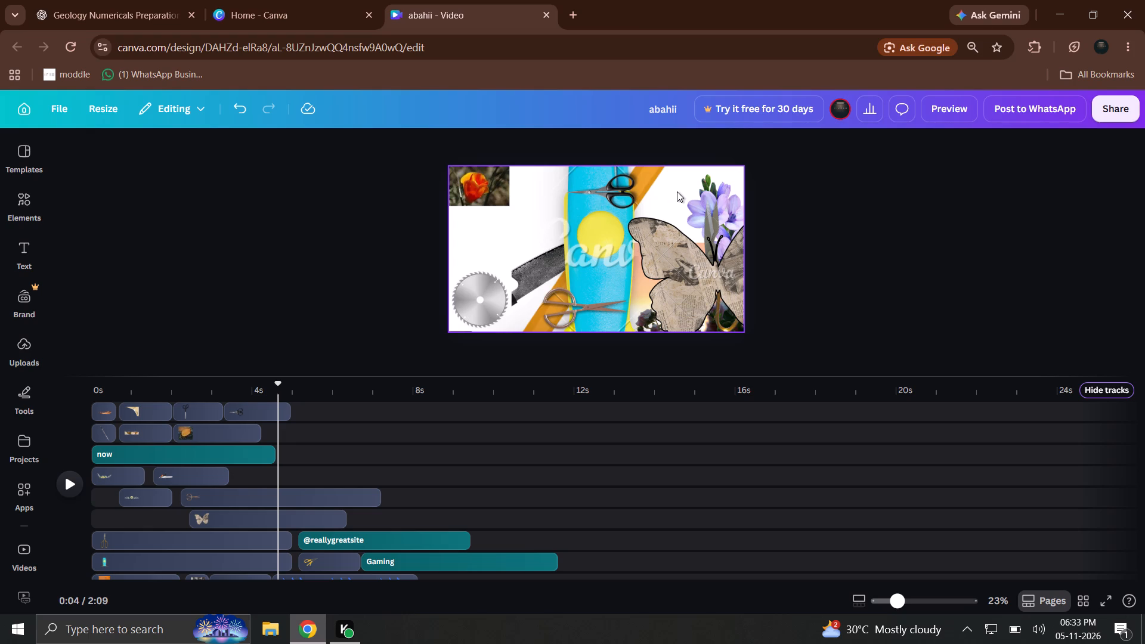
Move the butterfly clip back to 0 s on its track.
drag(263, 519, 245, 519)
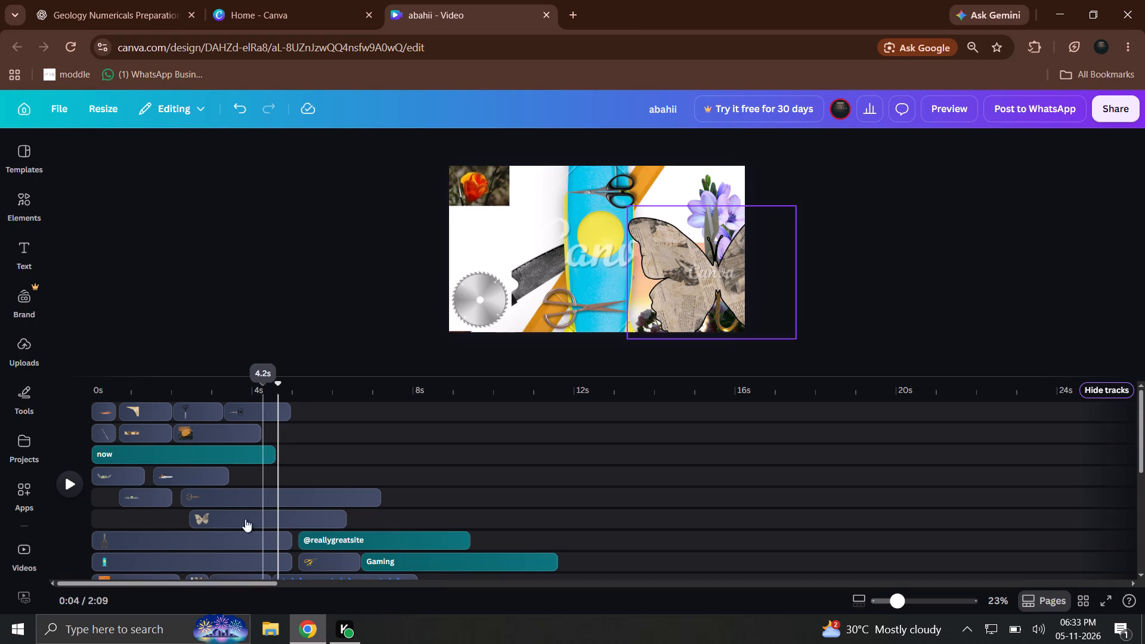
drag(245, 519, 153, 509)
On the fifth track, move the first clip to 0 s, place the scissors clip directly after it, and trim the scissors clip to 2.1 s.
drag(148, 499, 127, 497)
drag(261, 498, 215, 496)
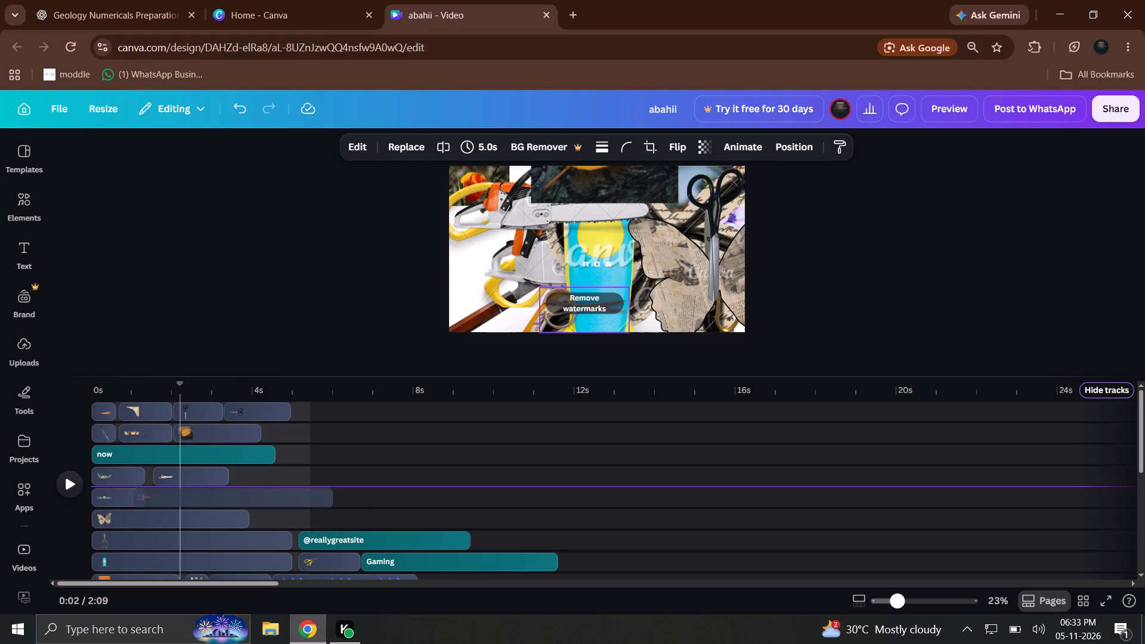
drag(215, 496, 220, 495)
drag(342, 497, 232, 492)
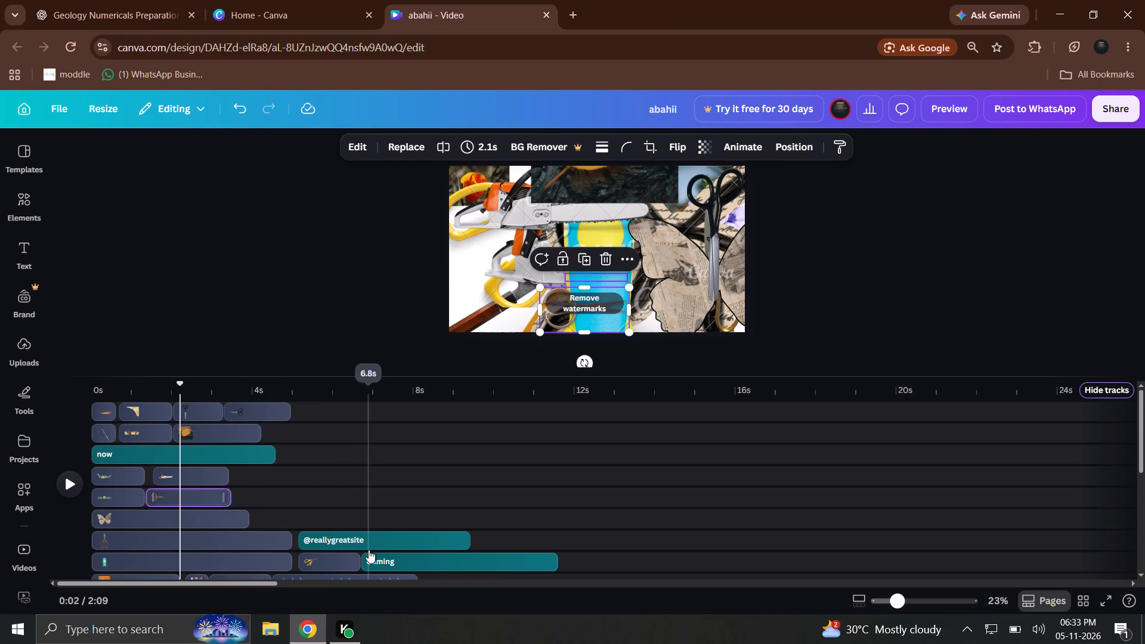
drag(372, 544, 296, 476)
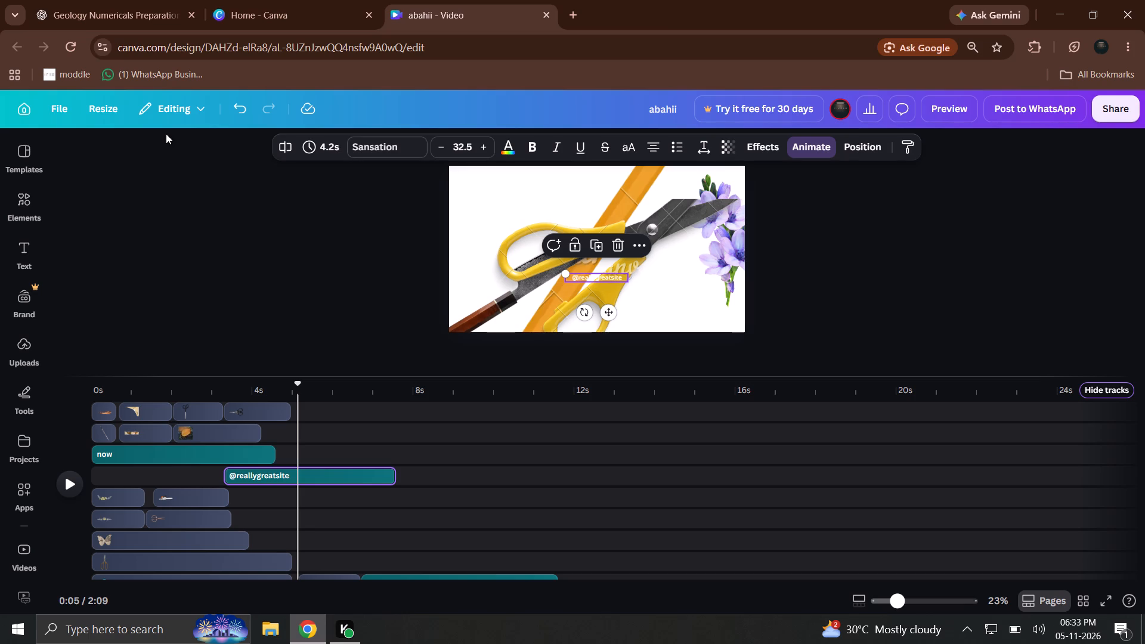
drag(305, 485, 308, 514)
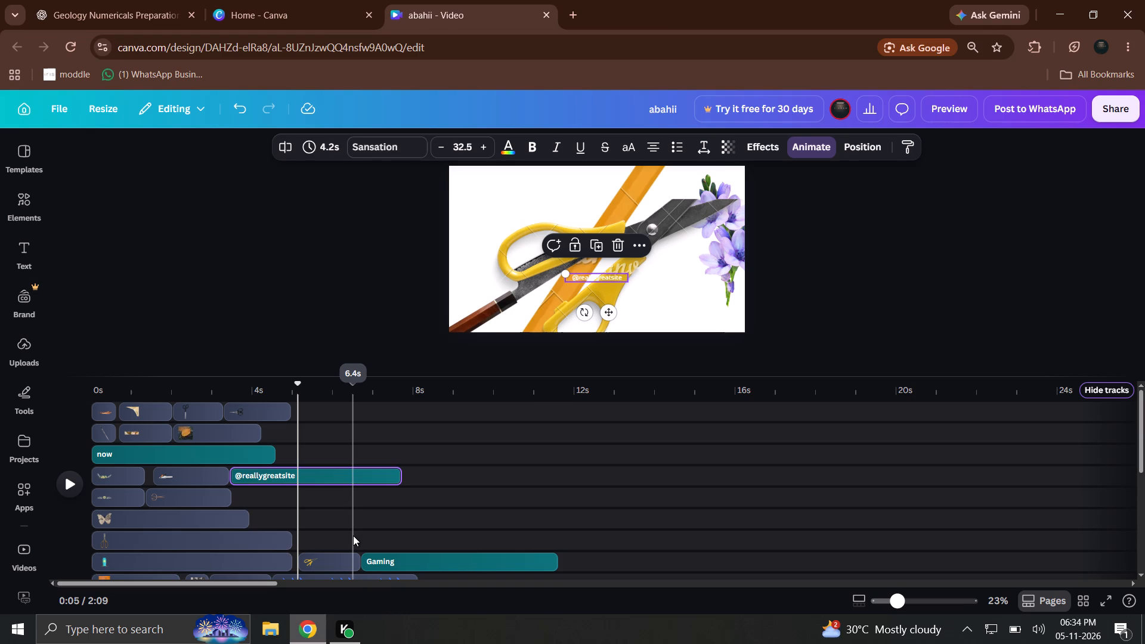
Add the recommended TV-on-stand graphic to the second track at about 4.6 s, position it in the frame's upper-left area, and trim it to 1.3 s.
scroll(355, 536, up, 2)
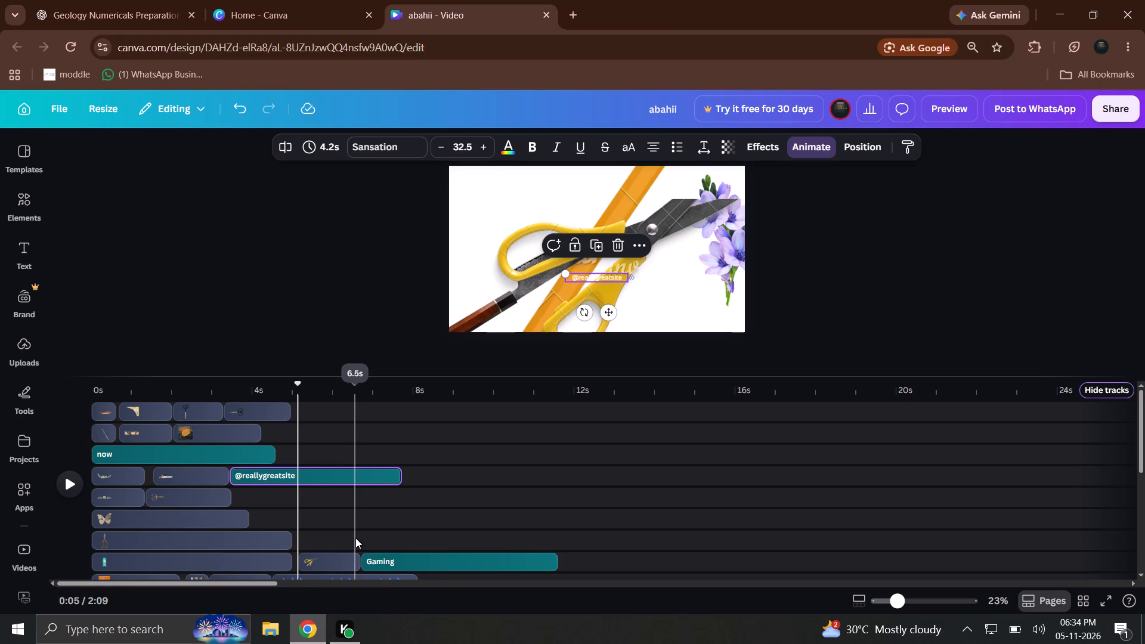
scroll(355, 538, up, 4)
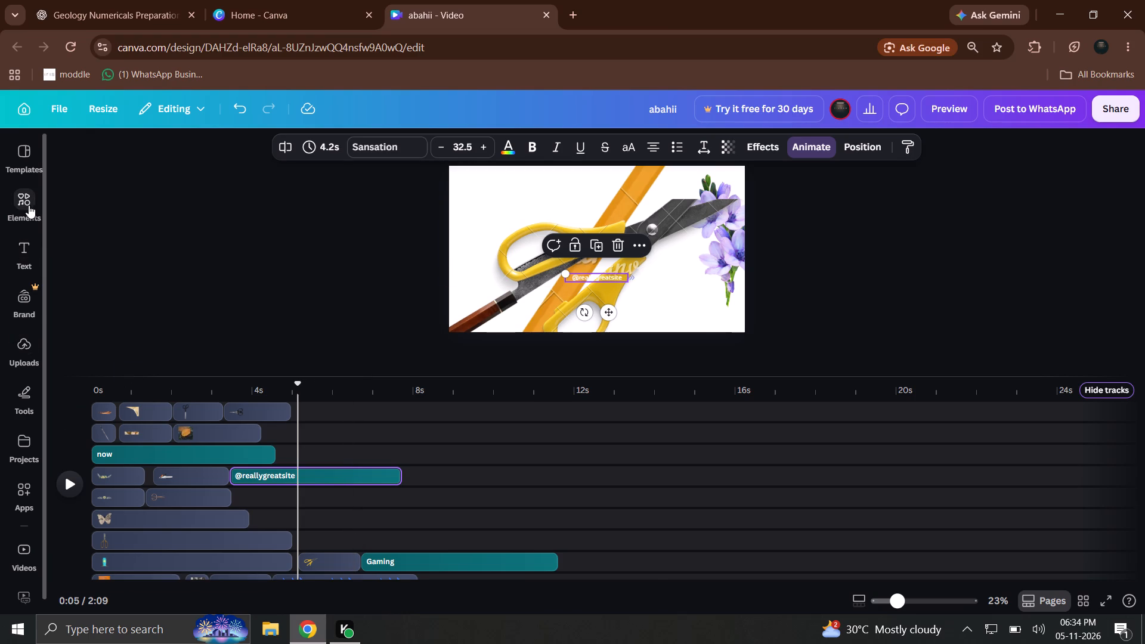
click(29, 205)
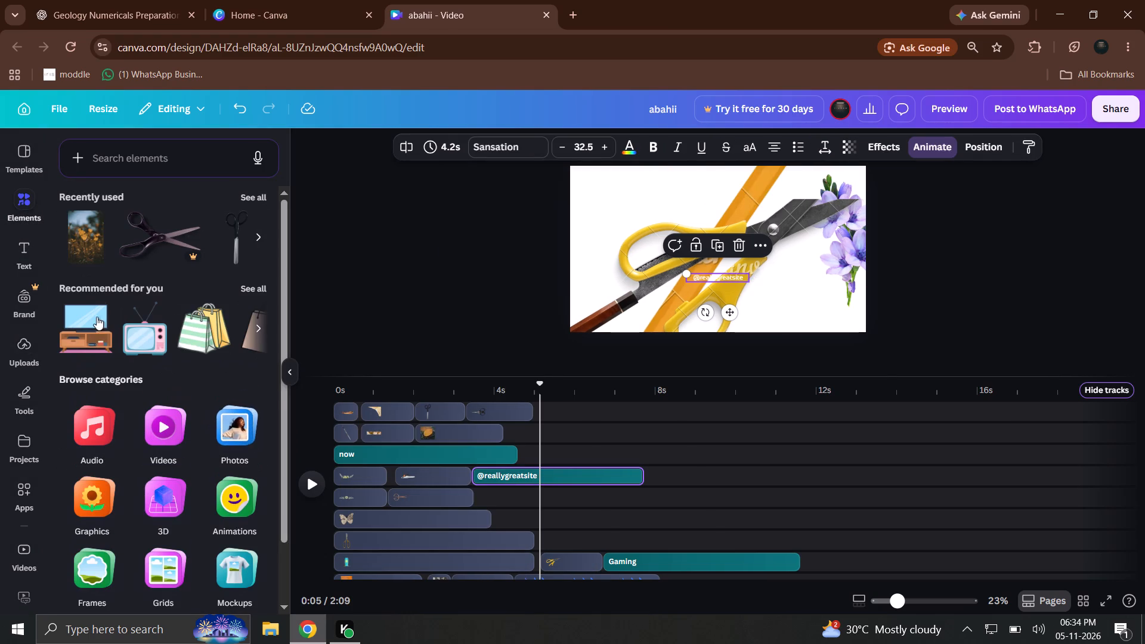
drag(87, 330, 546, 442)
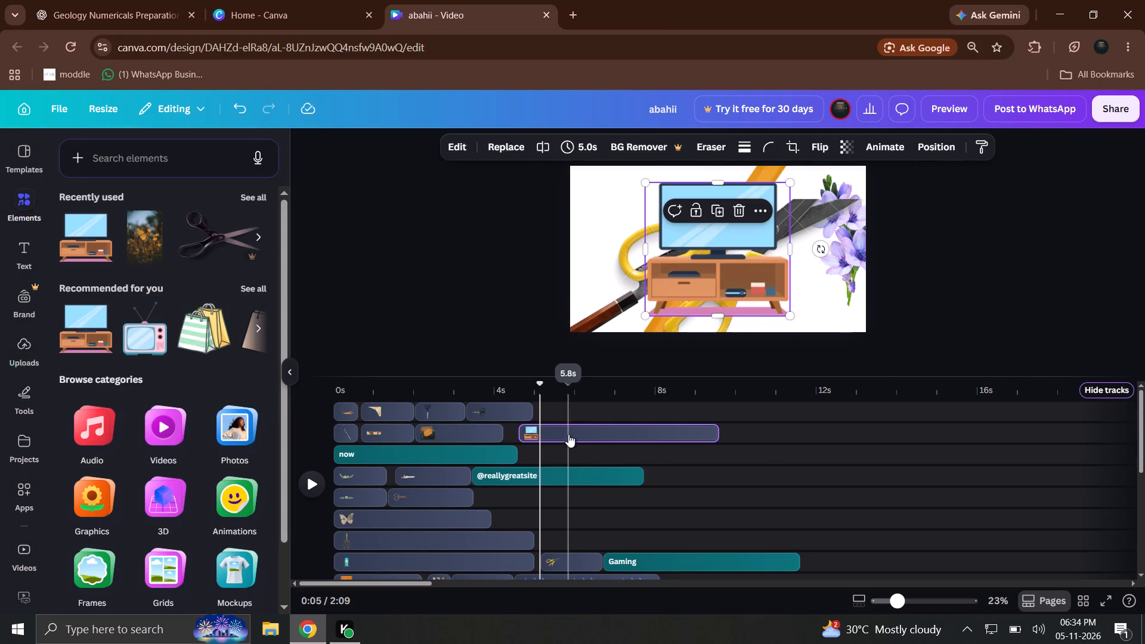
drag(726, 293, 636, 277)
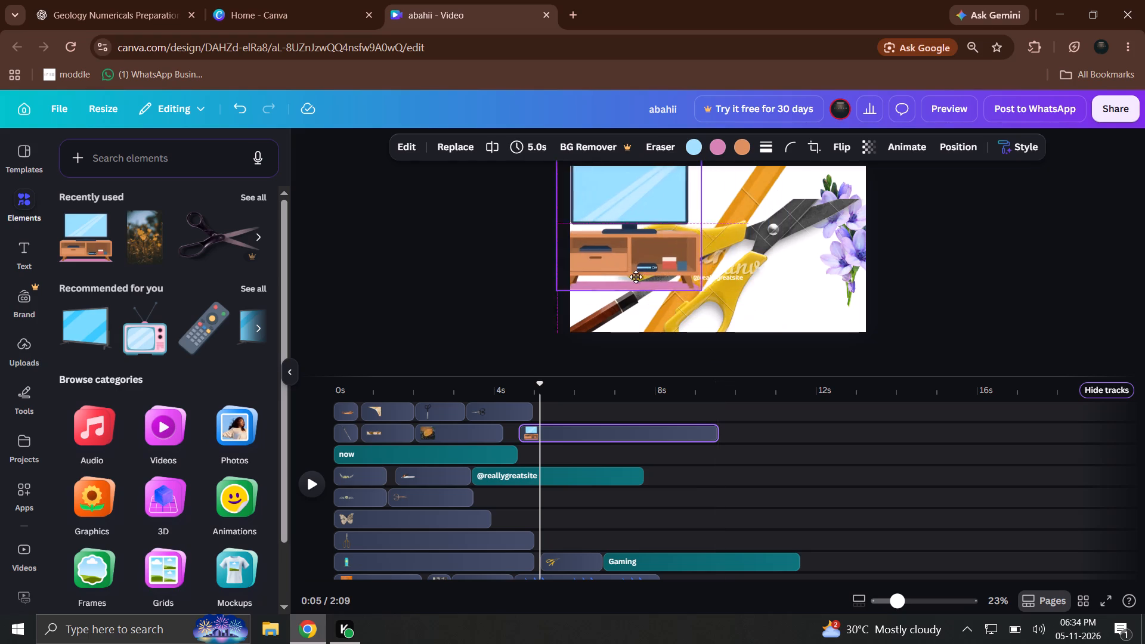
drag(636, 277, 648, 275)
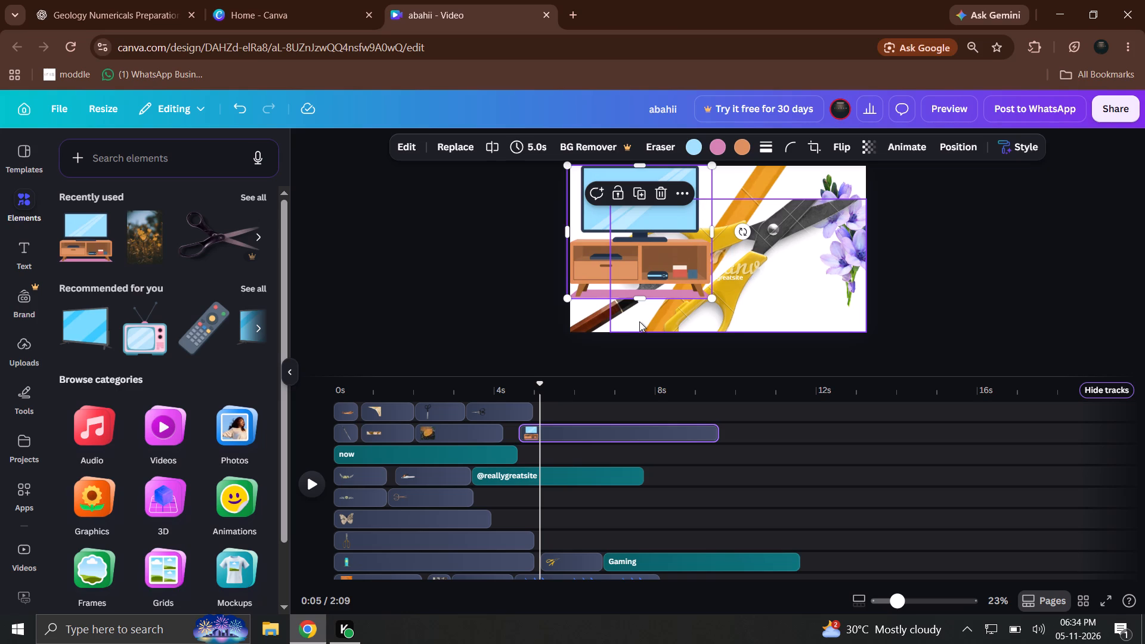
drag(716, 432, 555, 444)
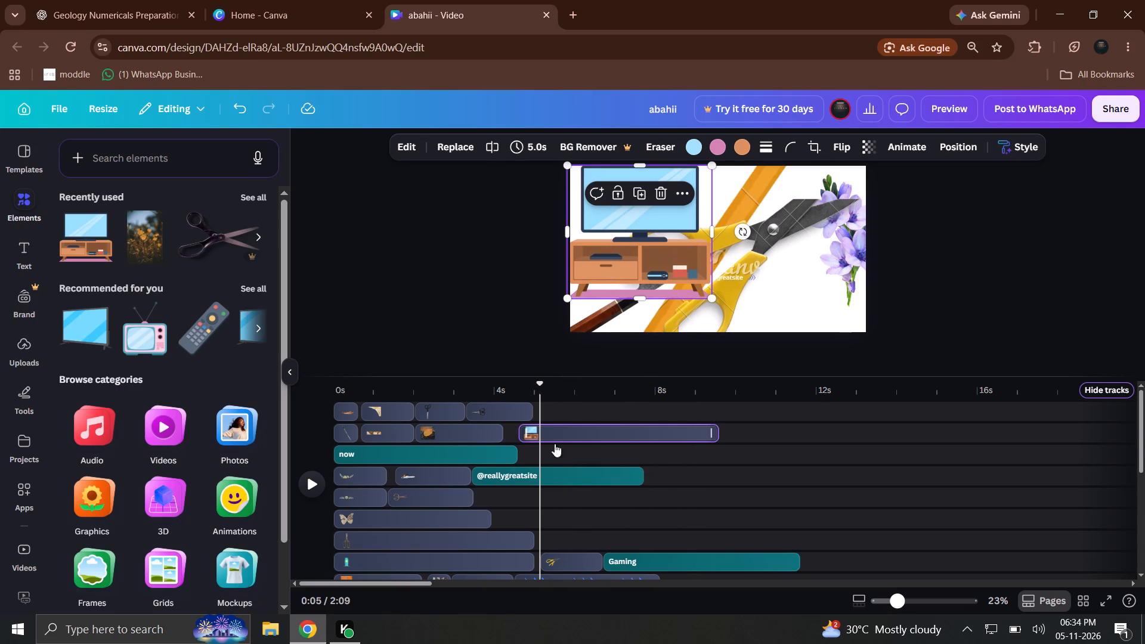
drag(555, 444, 567, 437)
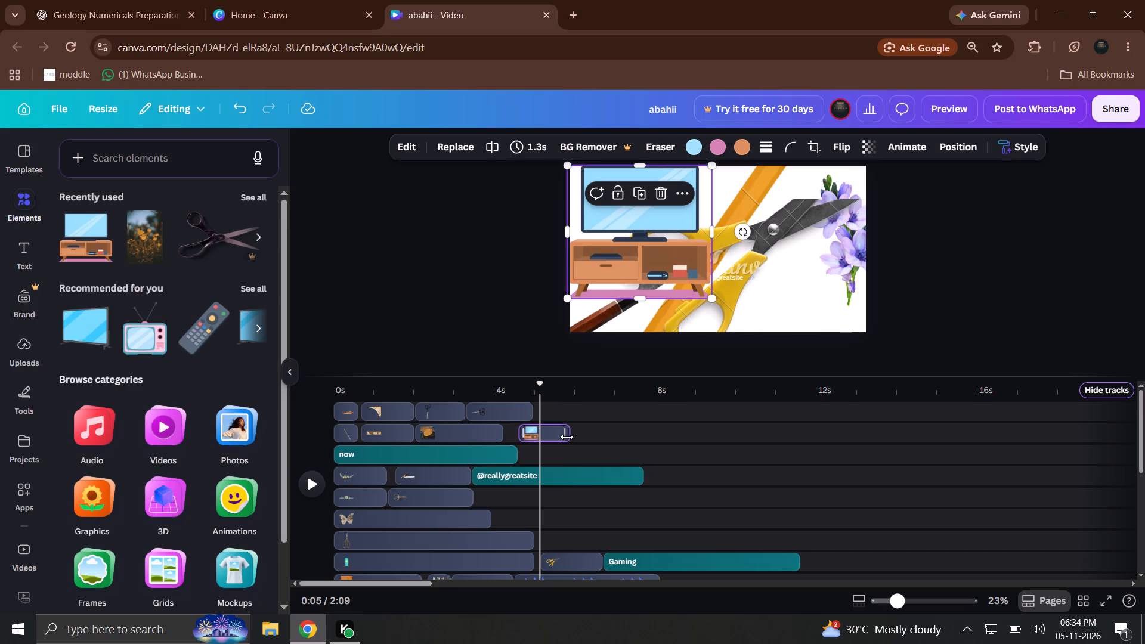
Add the remote control graphic directly after the scissors clip on the fifth track and trim it to 1.6 s.
drag(179, 332, 505, 501)
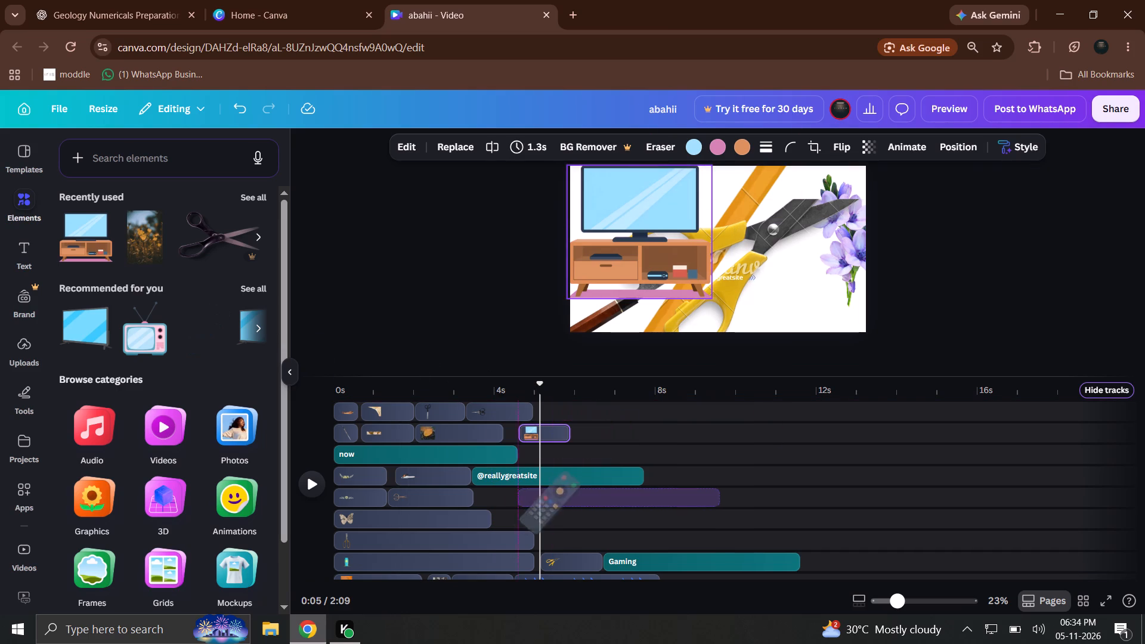
drag(505, 501, 478, 492)
drag(675, 500, 666, 499)
drag(670, 498, 535, 498)
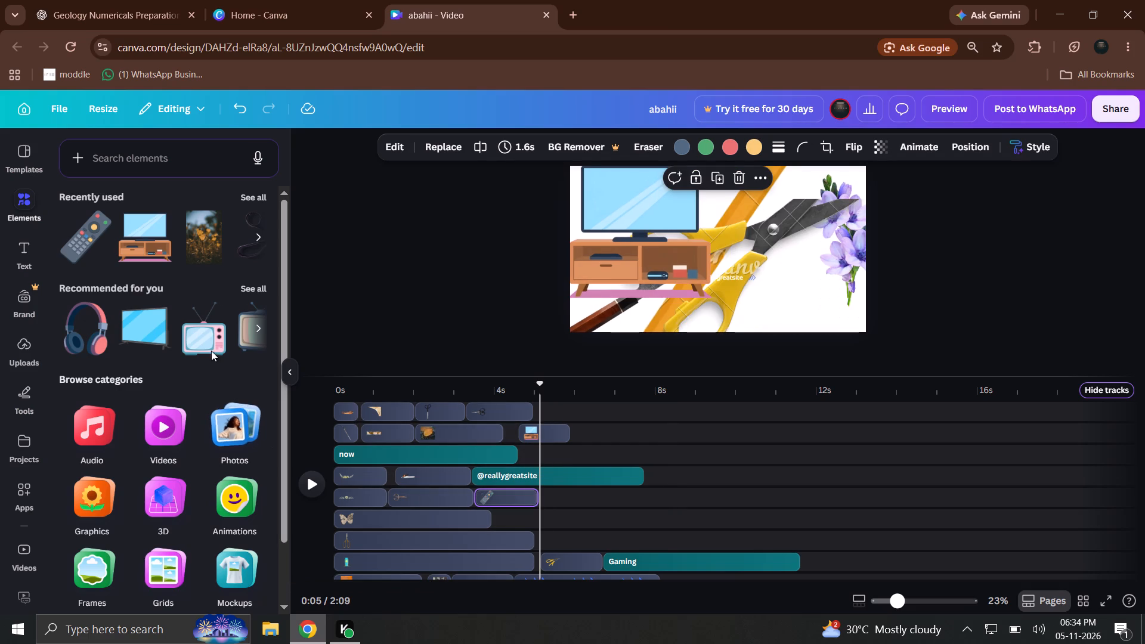
Add the pink retro TV graphic to the butterfly clip's track, just after that clip at about 4 s.
drag(191, 338, 509, 504)
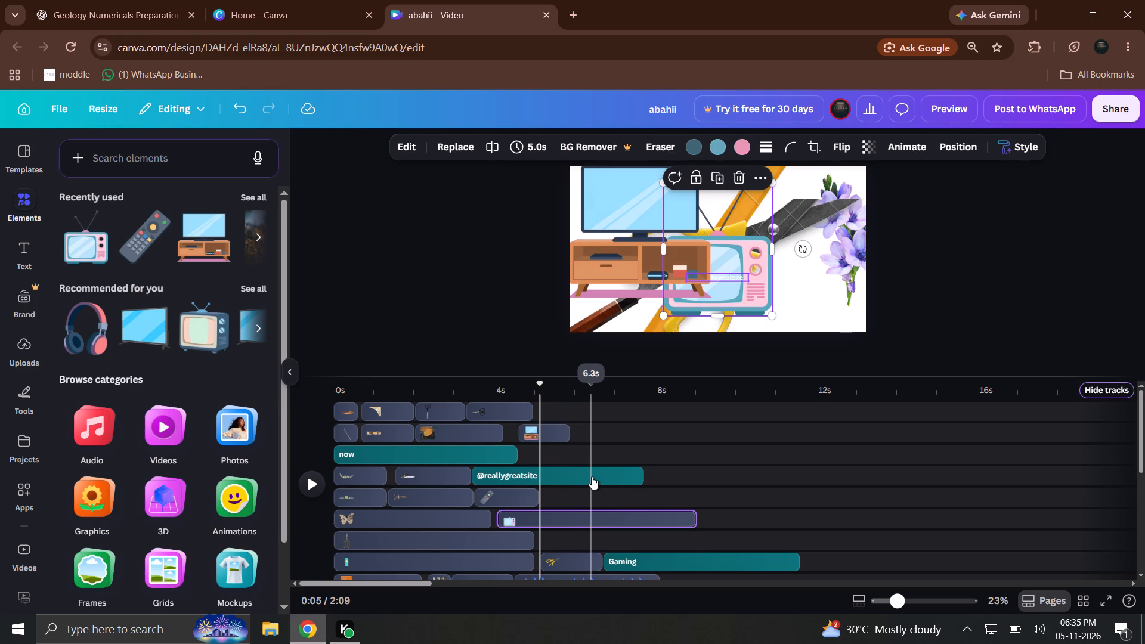
drag(592, 476, 506, 463)
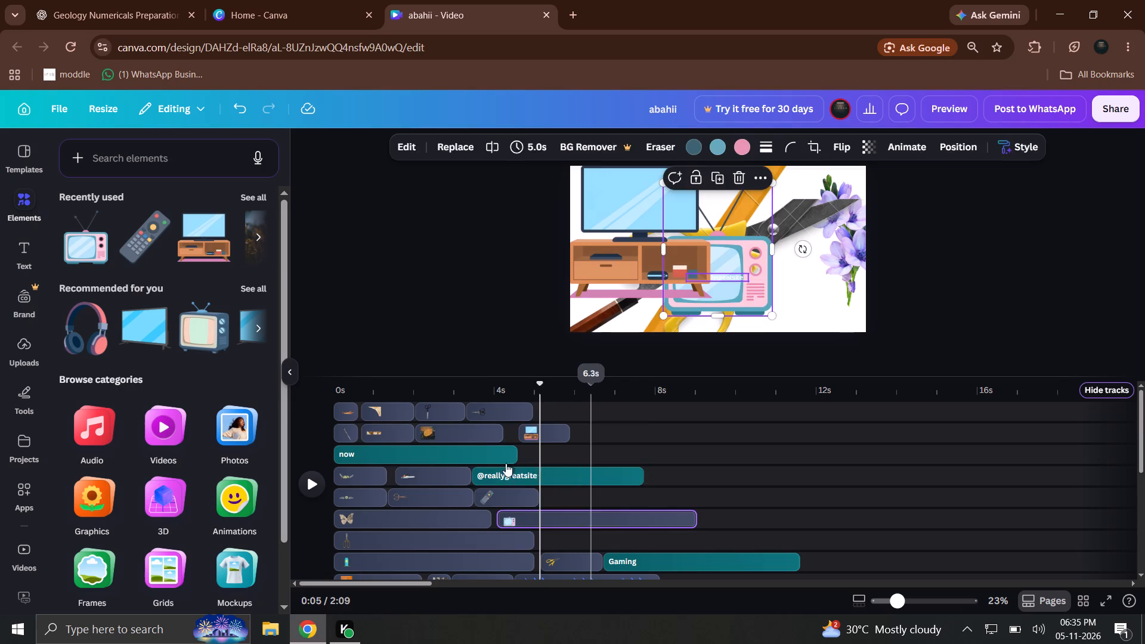
drag(506, 463, 564, 466)
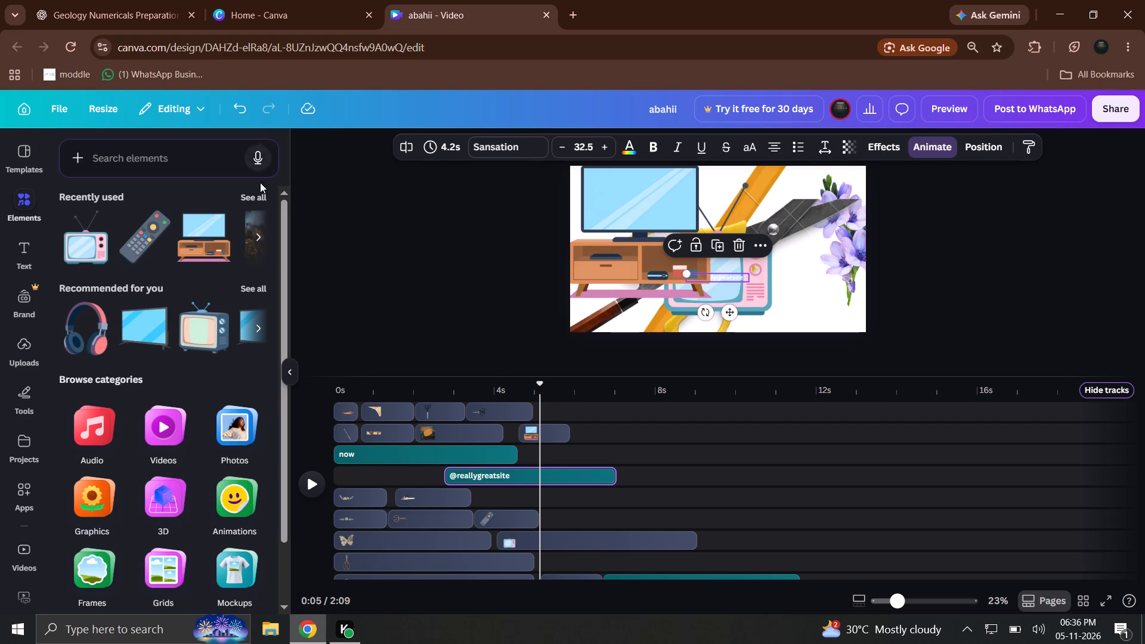
drag(462, 477, 320, 445)
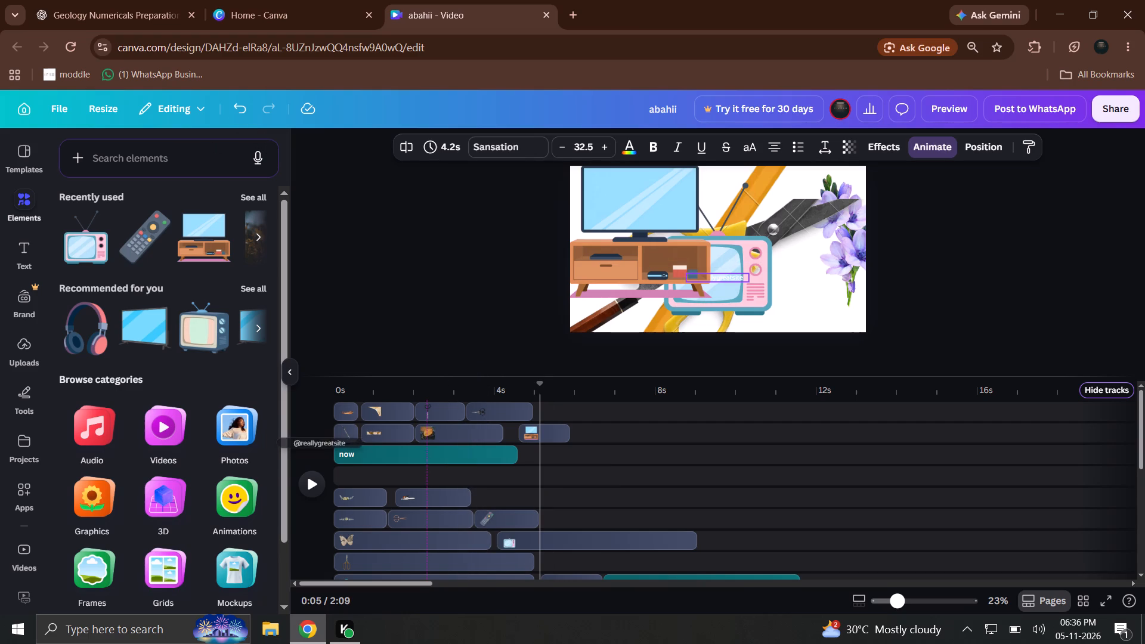
drag(320, 445, 368, 487)
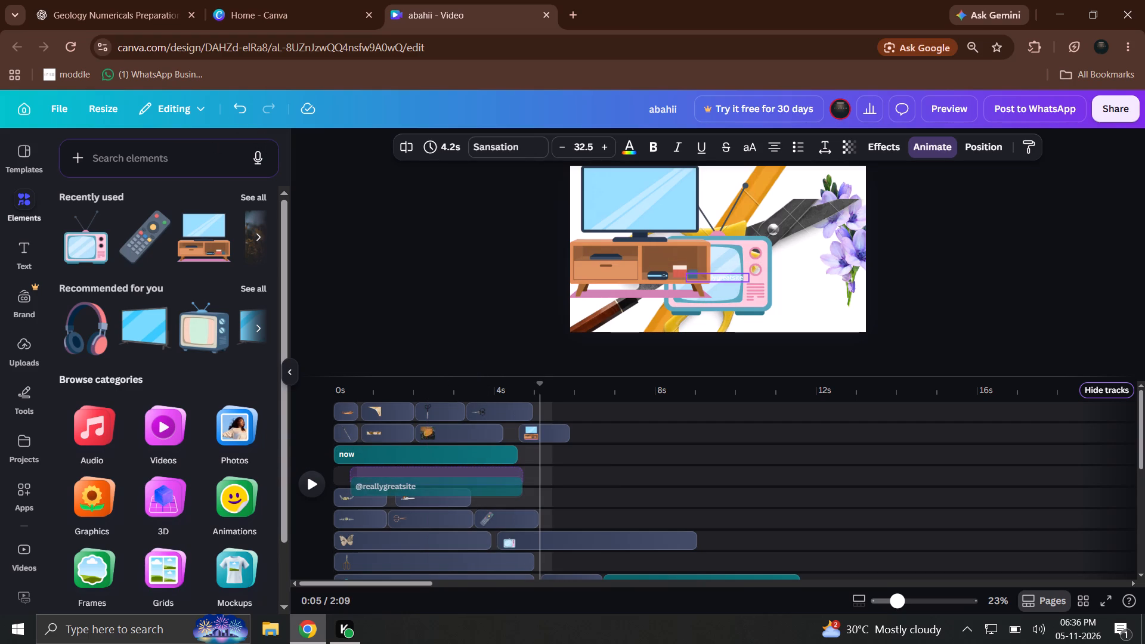
drag(368, 487, 369, 484)
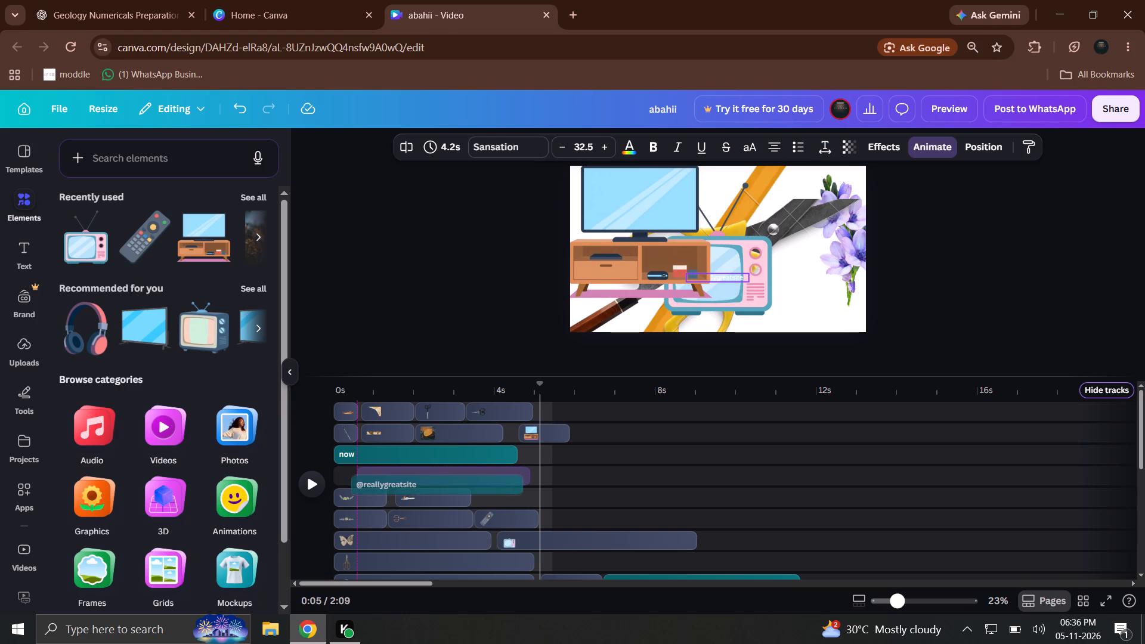
drag(369, 484, 358, 474)
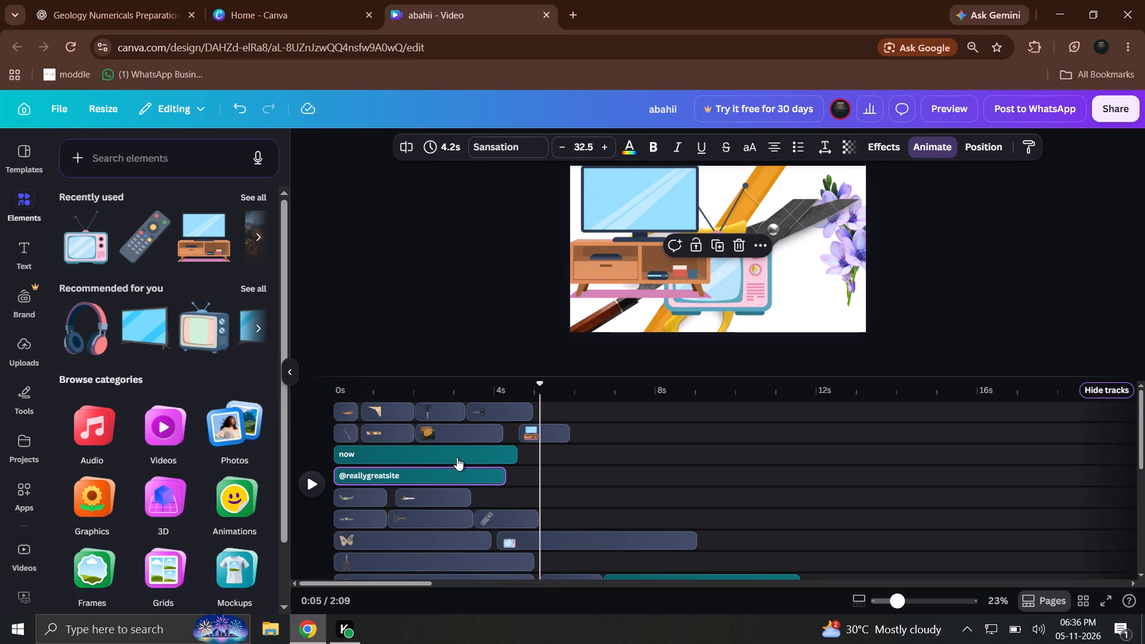
Move the TV-on-stand clip down to the fifth track, directly after its second clip at about 3.5 s.
drag(543, 439, 513, 506)
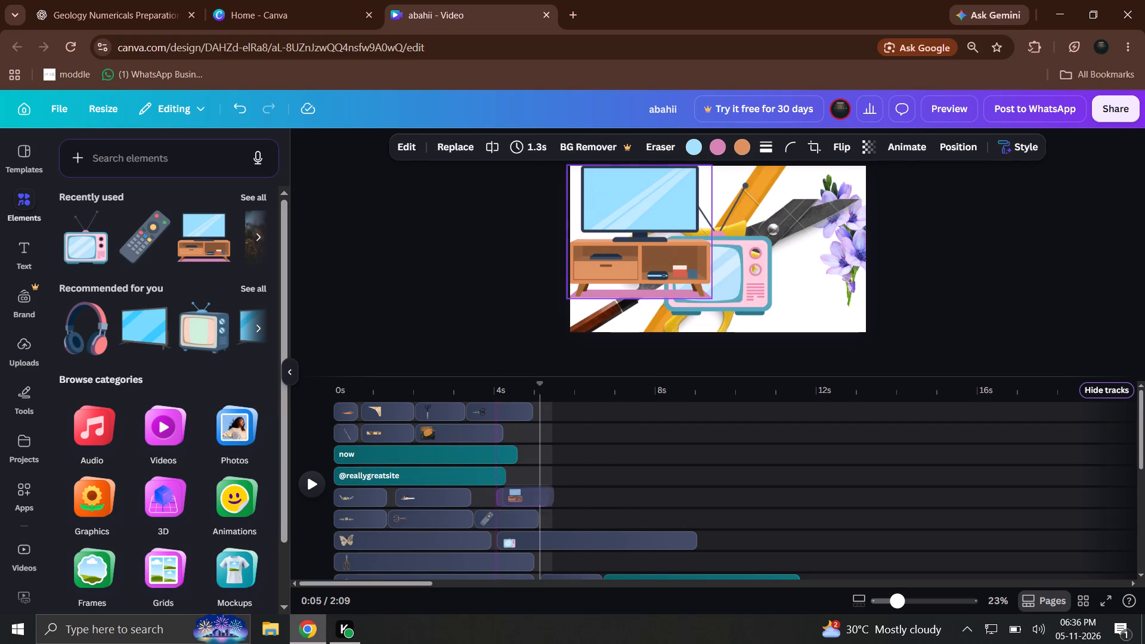
drag(513, 506, 503, 507)
Play the video from about 9 s.
drag(346, 388, 540, 374)
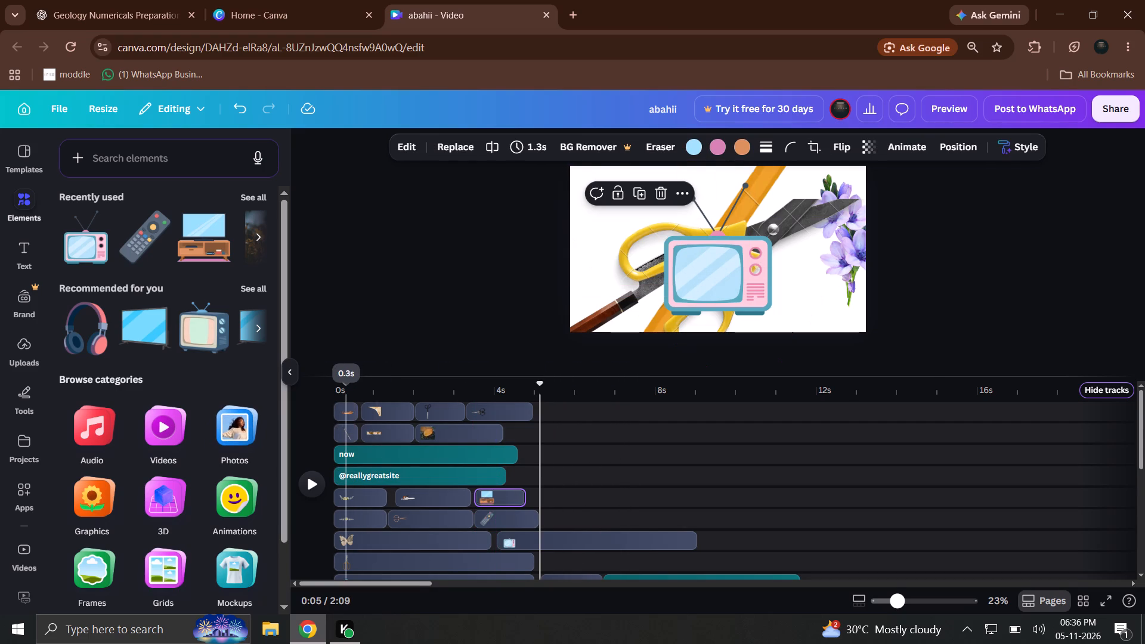
drag(540, 374, 695, 374)
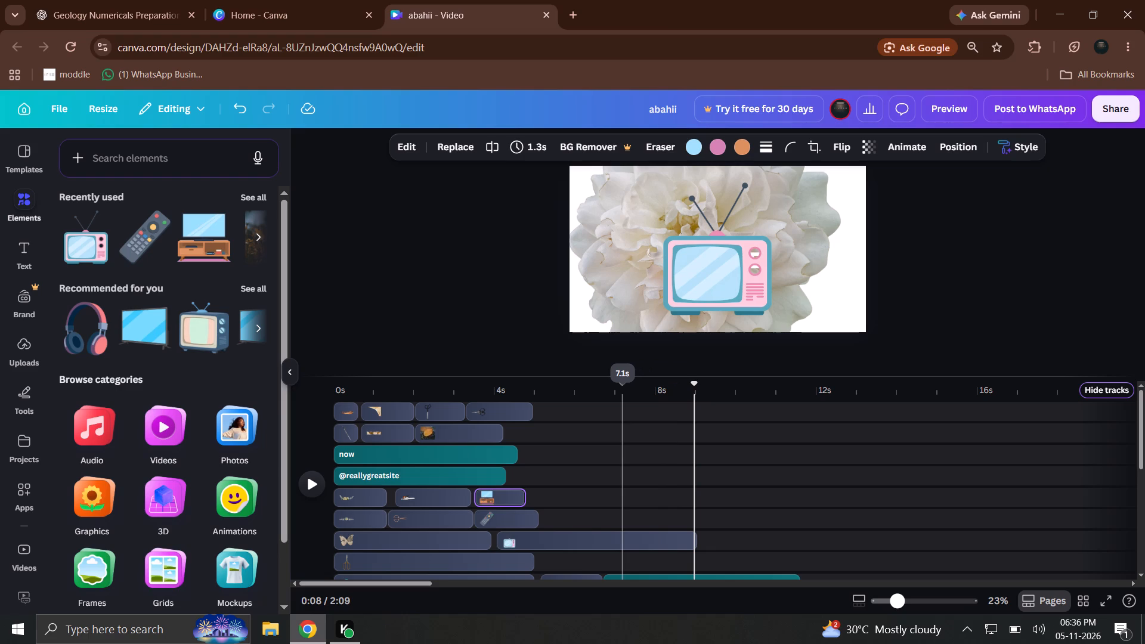
click(320, 480)
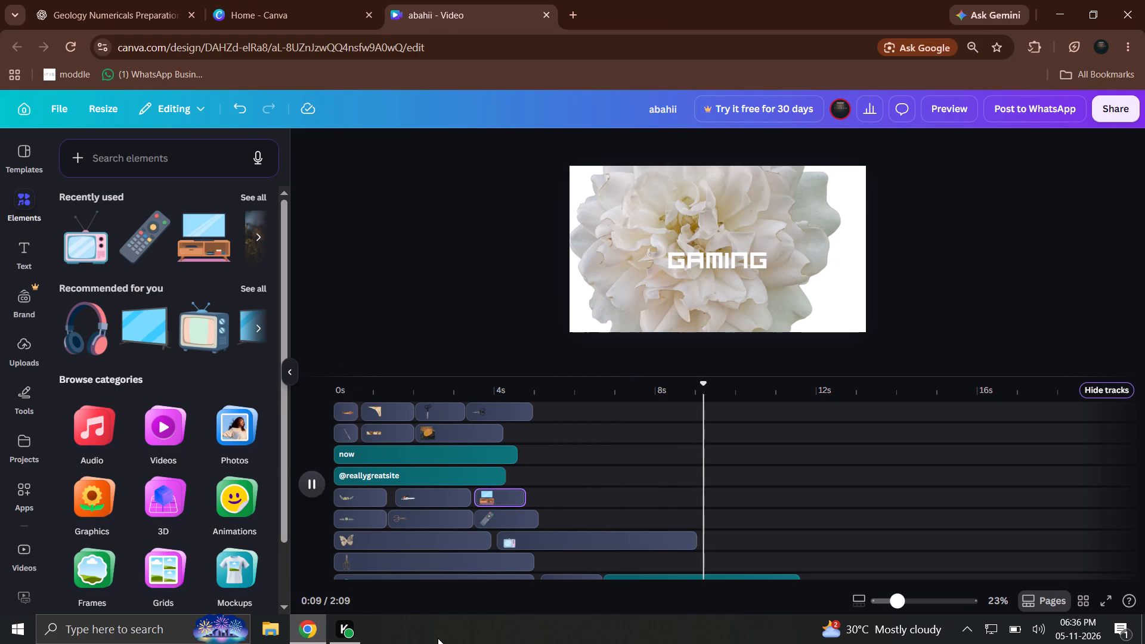
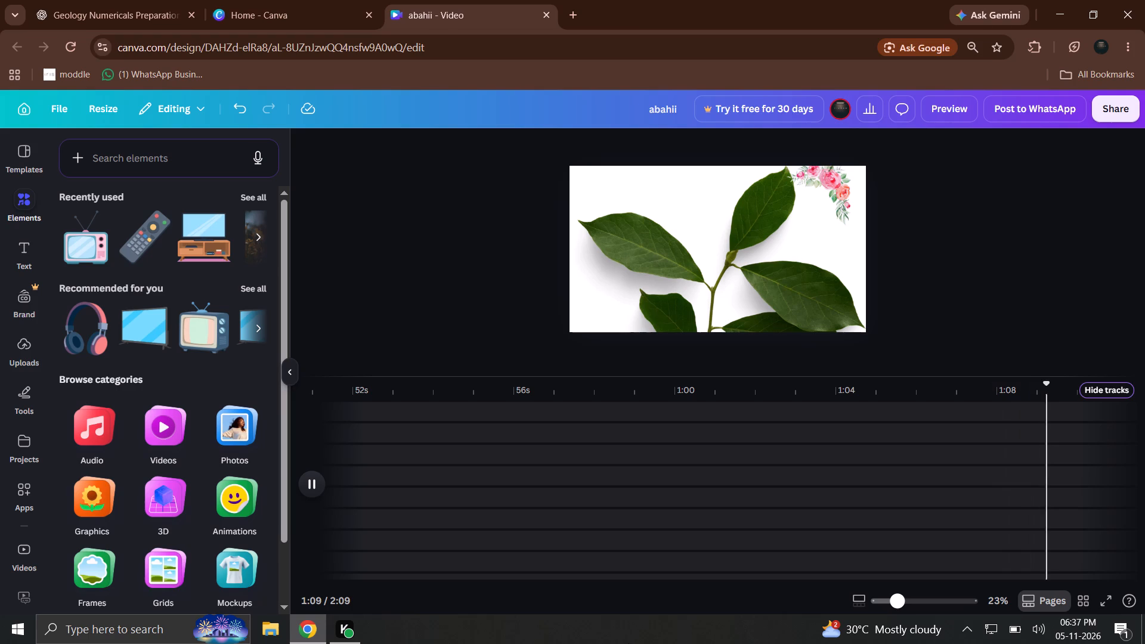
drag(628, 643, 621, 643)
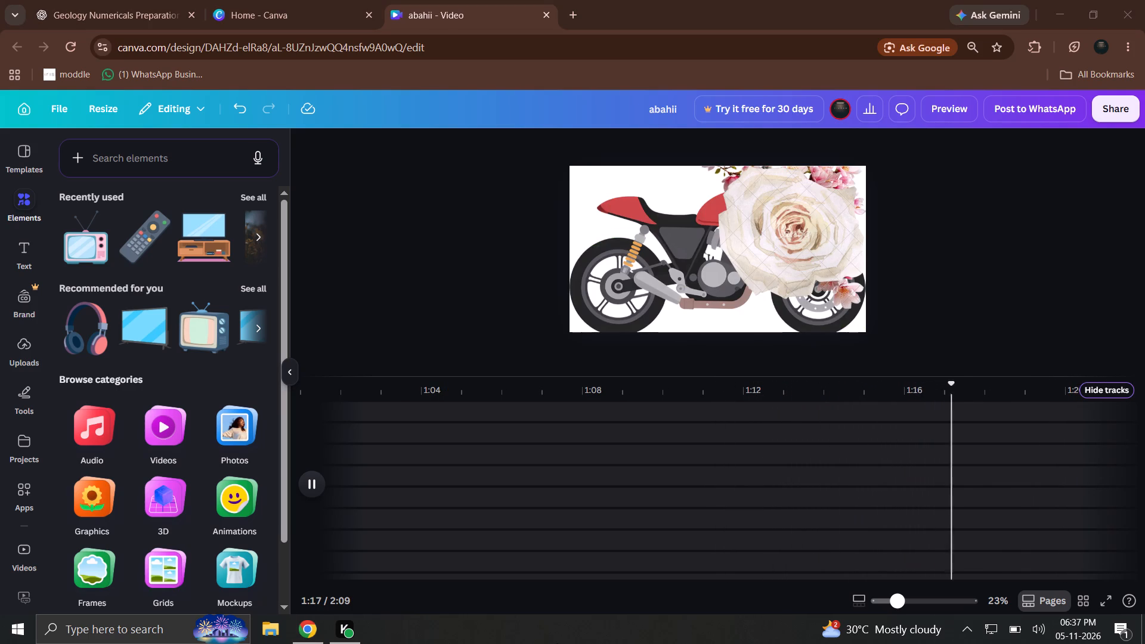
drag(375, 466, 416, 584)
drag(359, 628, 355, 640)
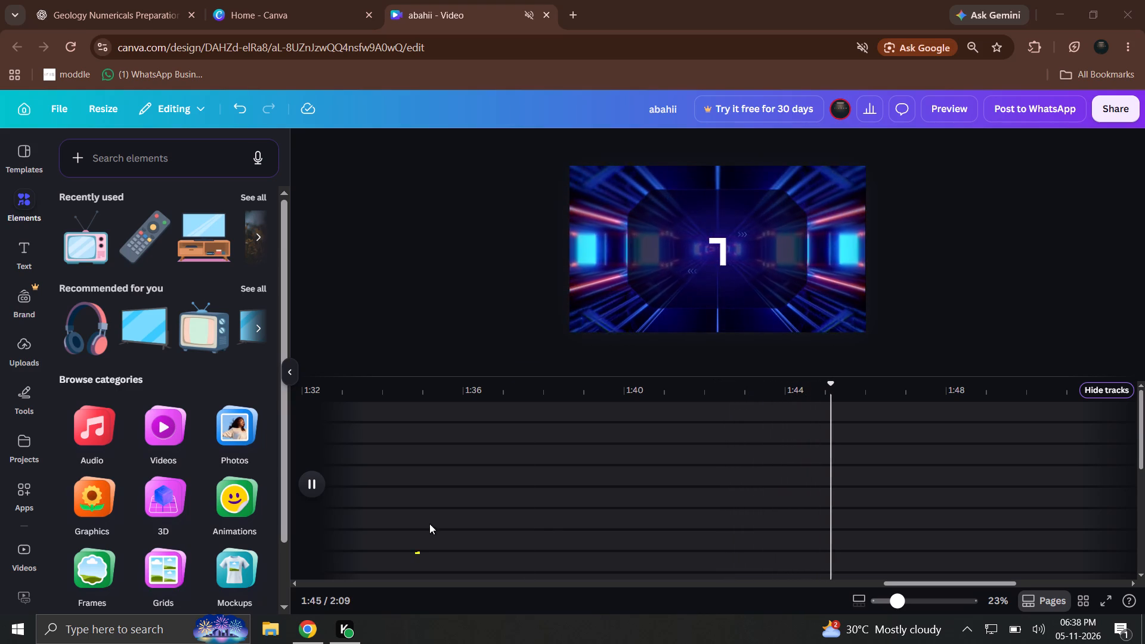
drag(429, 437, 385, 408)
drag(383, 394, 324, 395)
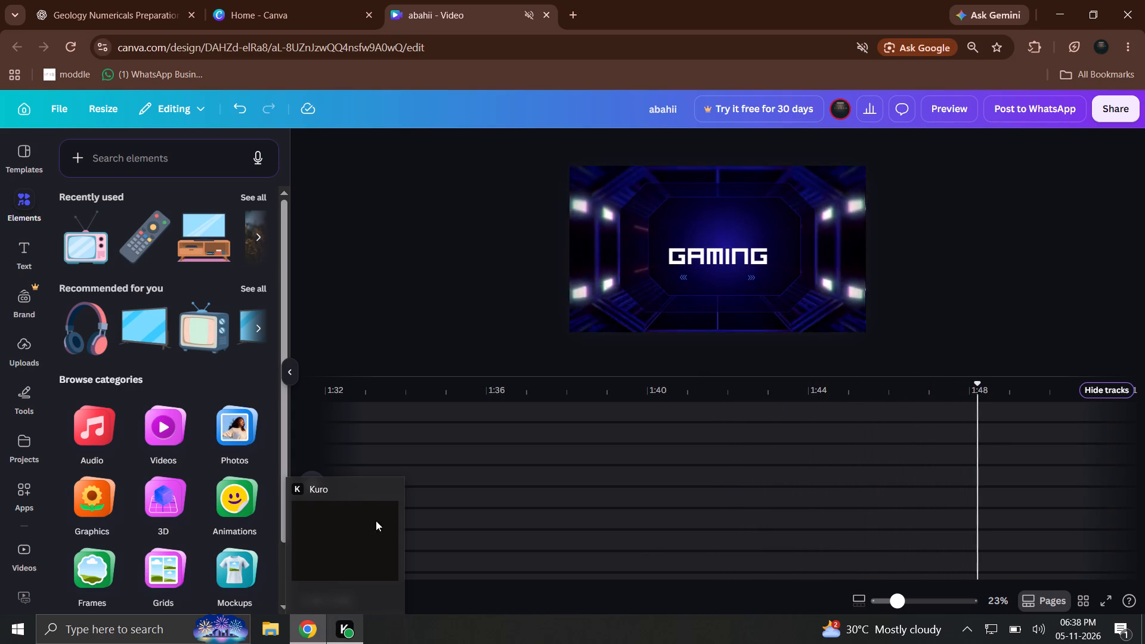
Pause at about 1:49 and shift the "Gaming" title slightly right and down within the frame.
click(732, 268)
click(731, 258)
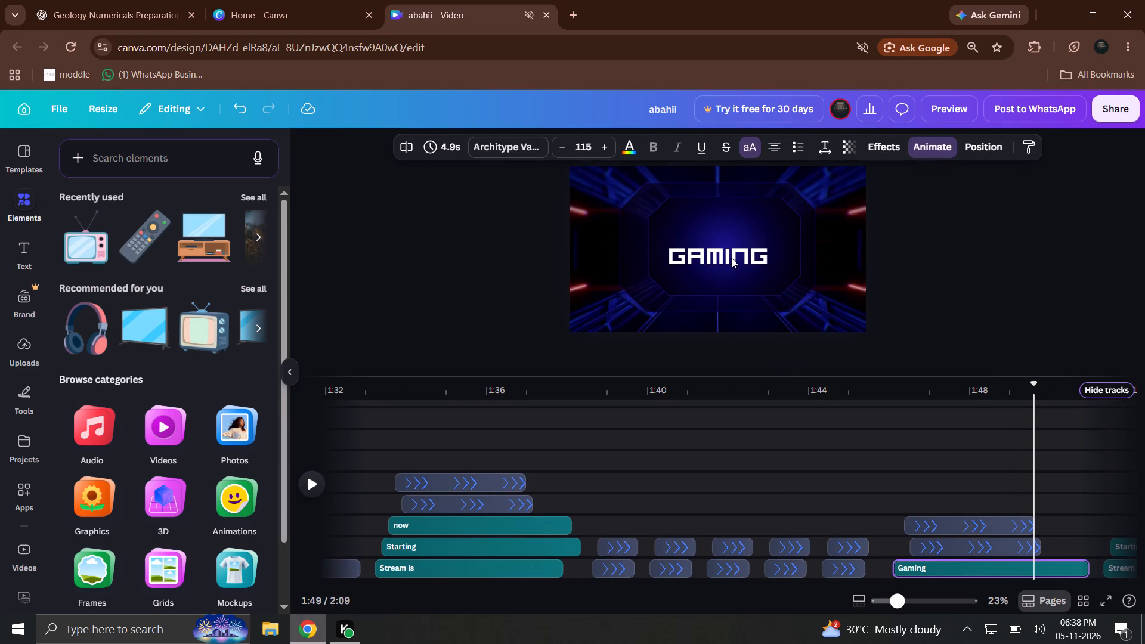
drag(731, 256, 744, 261)
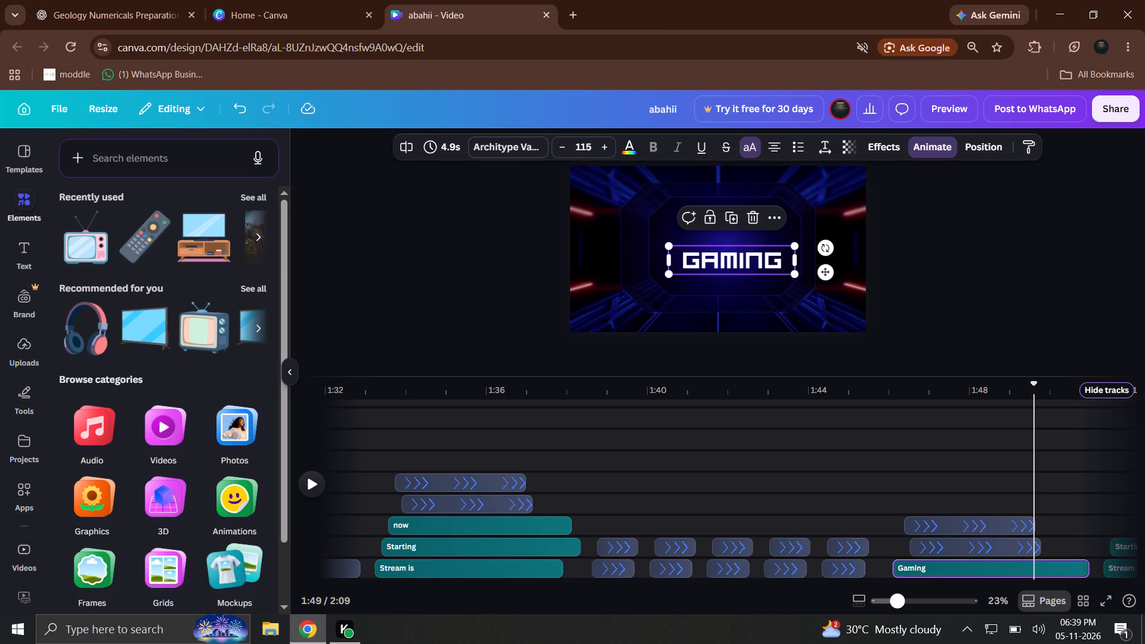
Move the topmost arrow clip above the "now" clip two tracks higher, starting at about 1:41.
drag(498, 482, 699, 426)
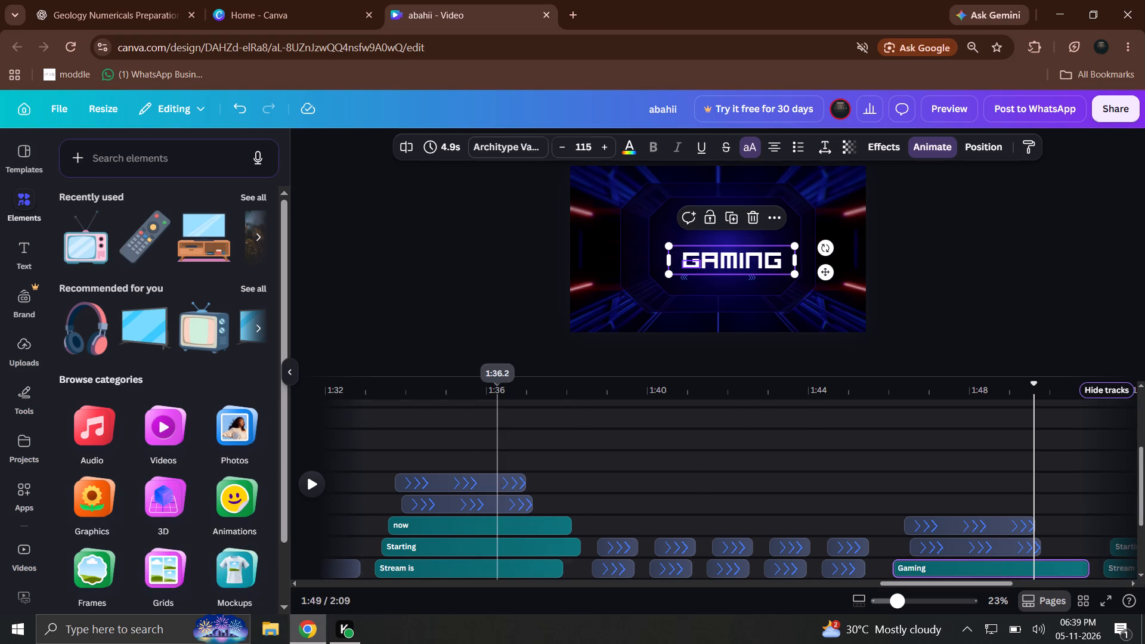
drag(699, 426, 788, 447)
Move the "now" text clip two tracks higher, starting at about 1:39.7.
drag(504, 526, 748, 474)
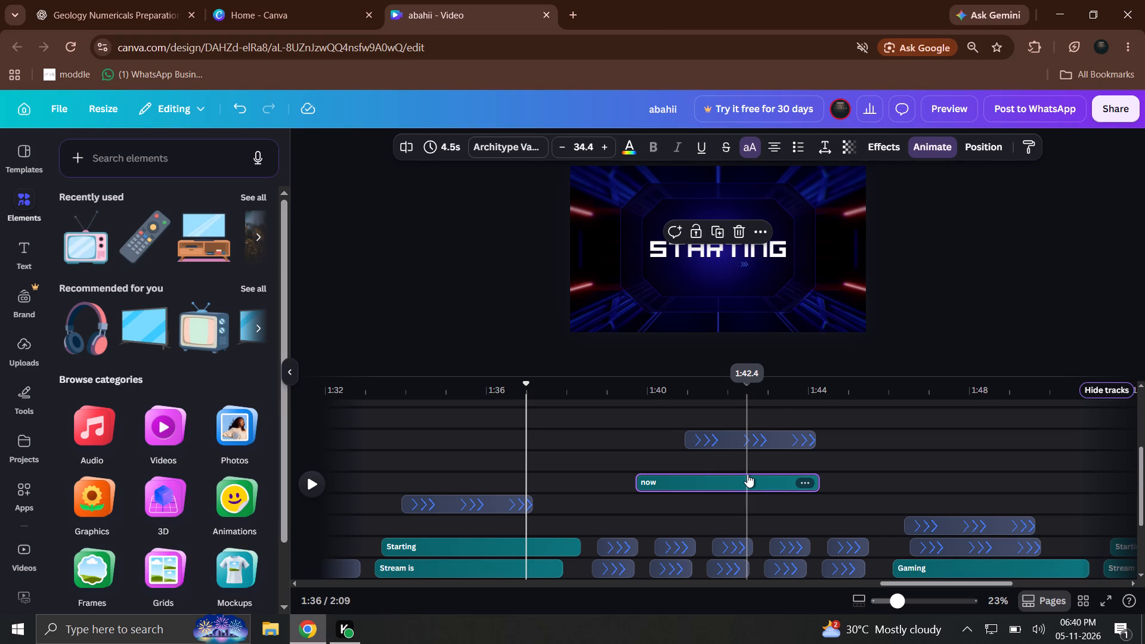
Deselect the "now" clip and play the video from about 1:37 through the Gaming section.
click(370, 401)
click(355, 392)
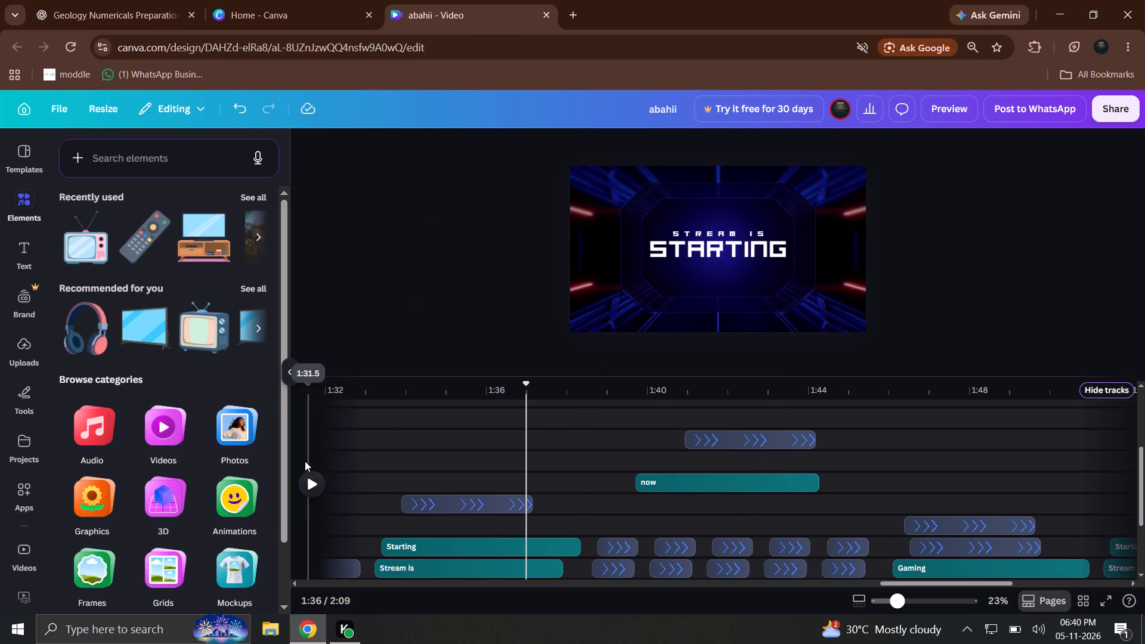
click(301, 490)
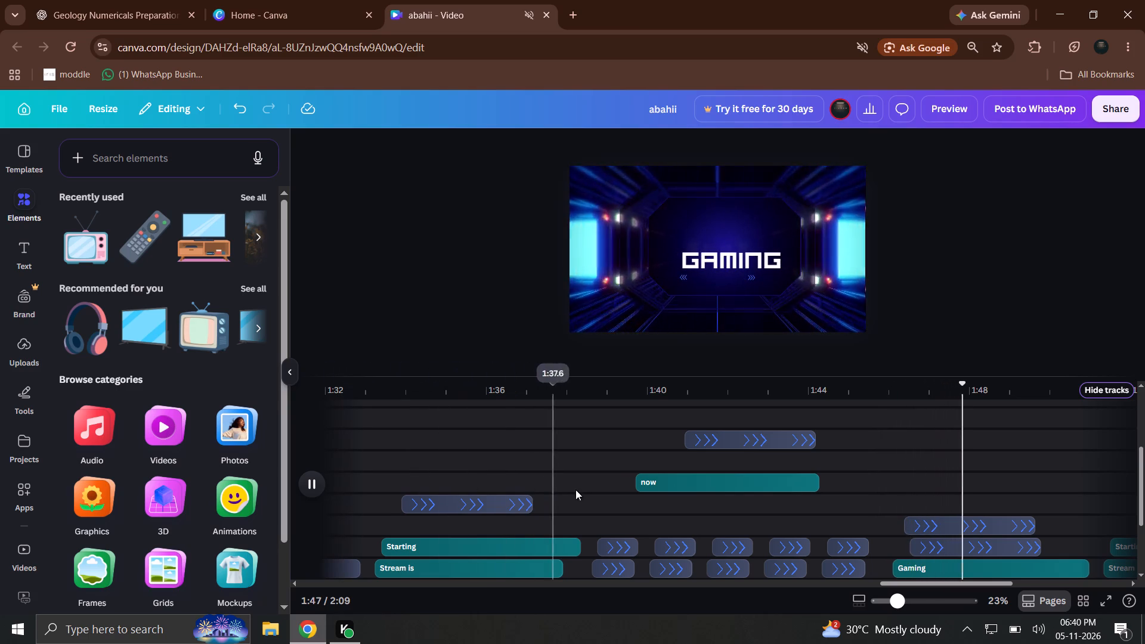
drag(734, 529, 632, 519)
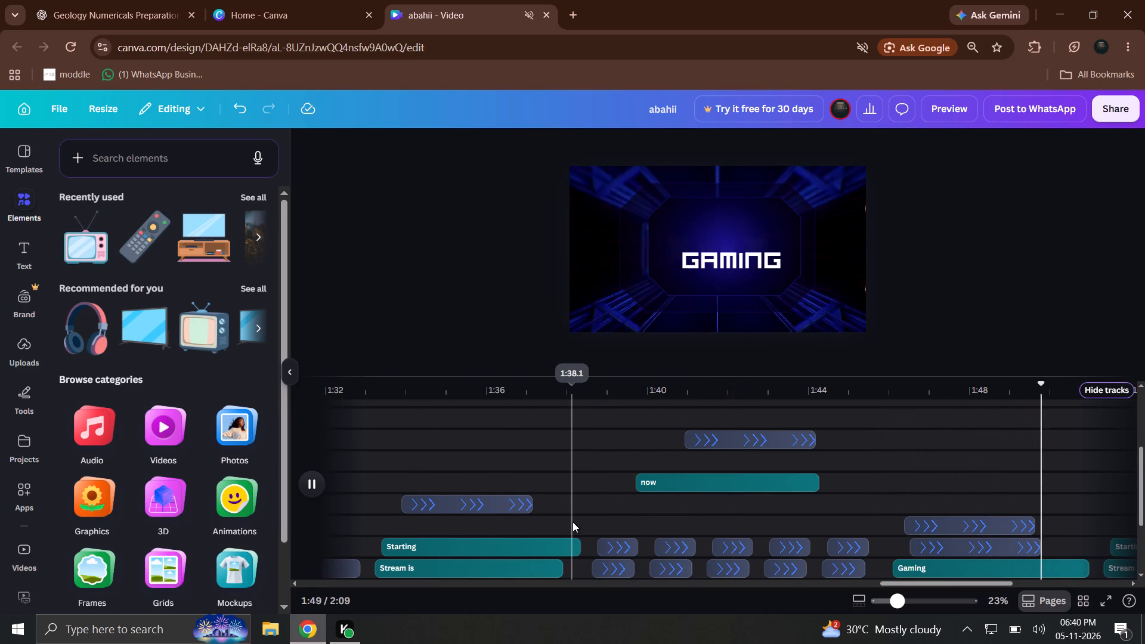
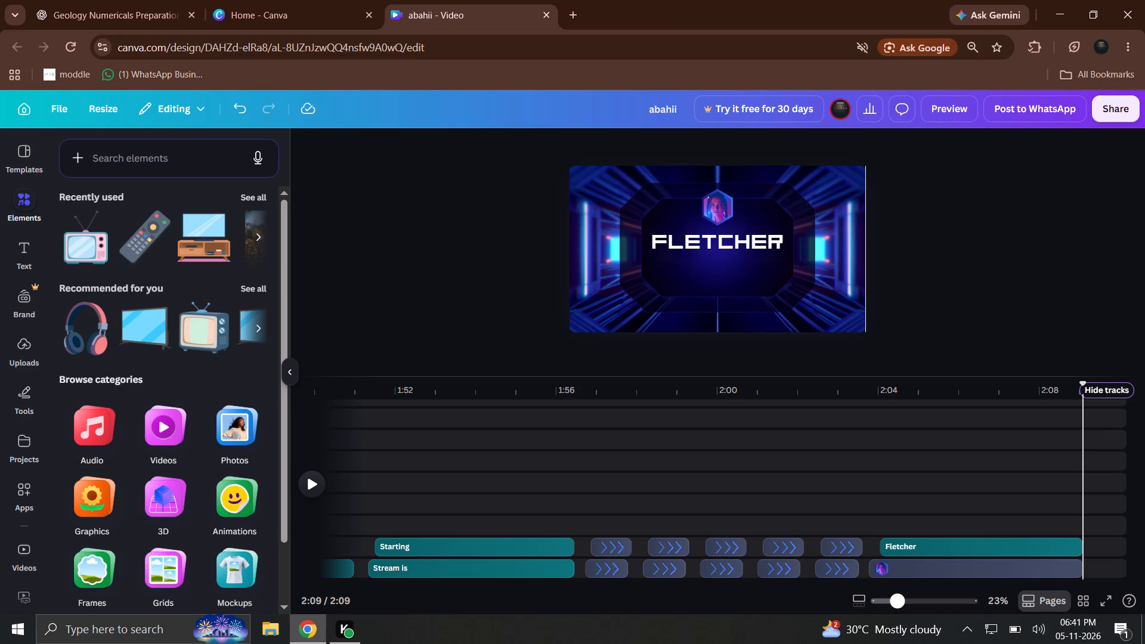
Move the arrow clip at about 2:01 in the lower arrow row earlier, starting at about 1:57.6 on its own track.
drag(801, 643, 786, 636)
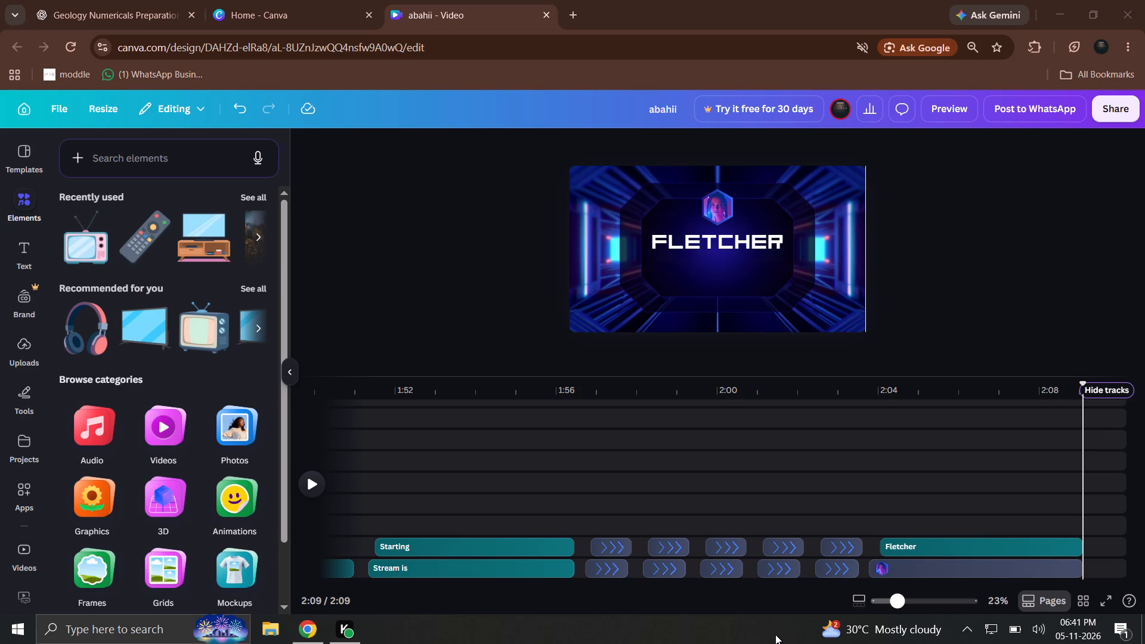
drag(759, 561, 643, 555)
Move the arrow clip at about 2:01 in the "Starting" track four tracks higher and earlier, starting at about 1:52.3.
drag(643, 508, 796, 537)
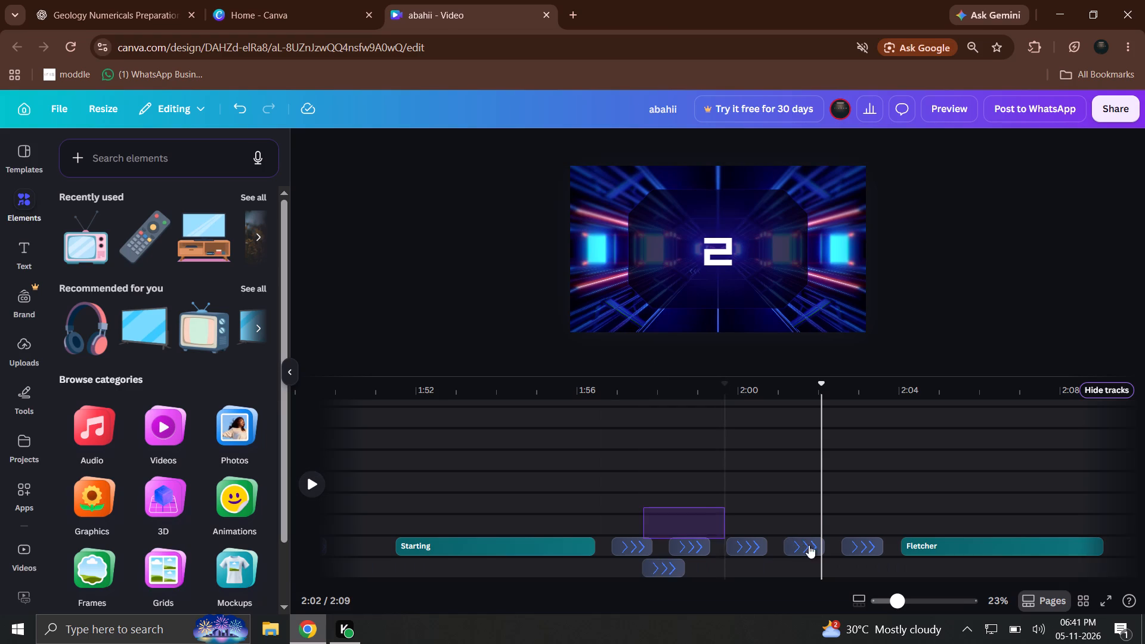
drag(809, 545, 453, 466)
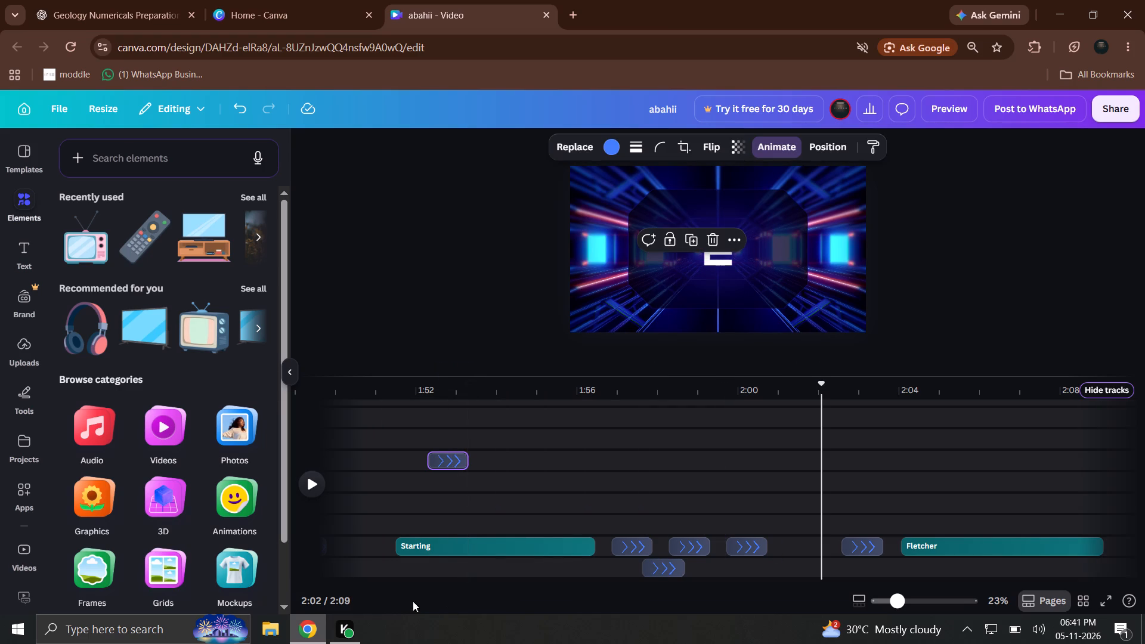
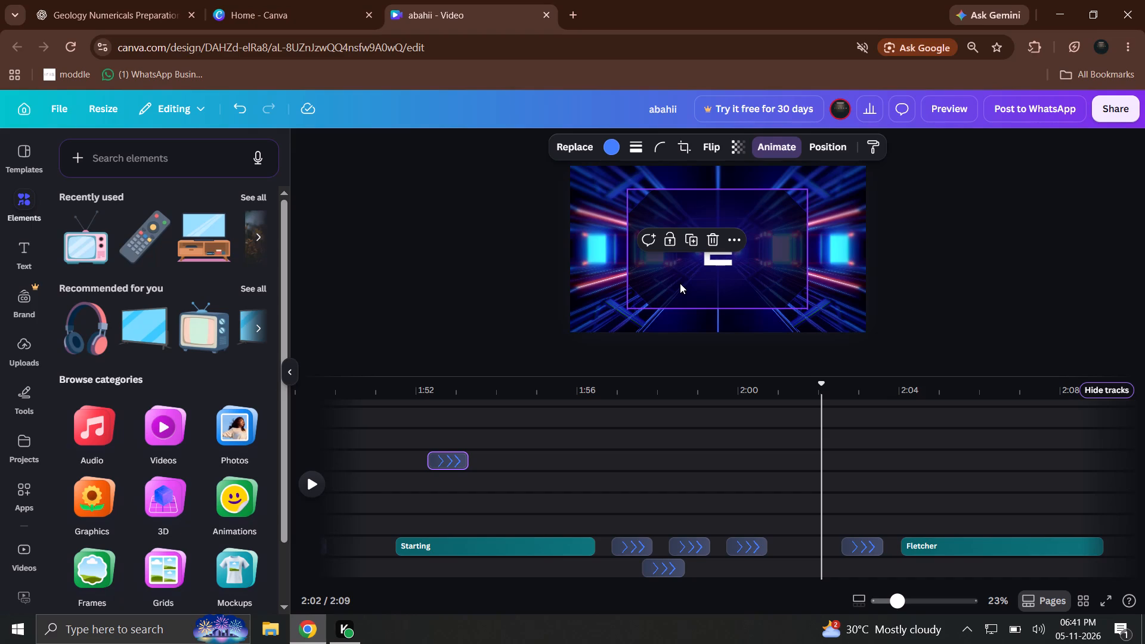
Move the "Starting" text clip and its three following arrow clips together about 5.8 seconds earlier, with "Starting" beginning at about 1:45.6.
click(680, 283)
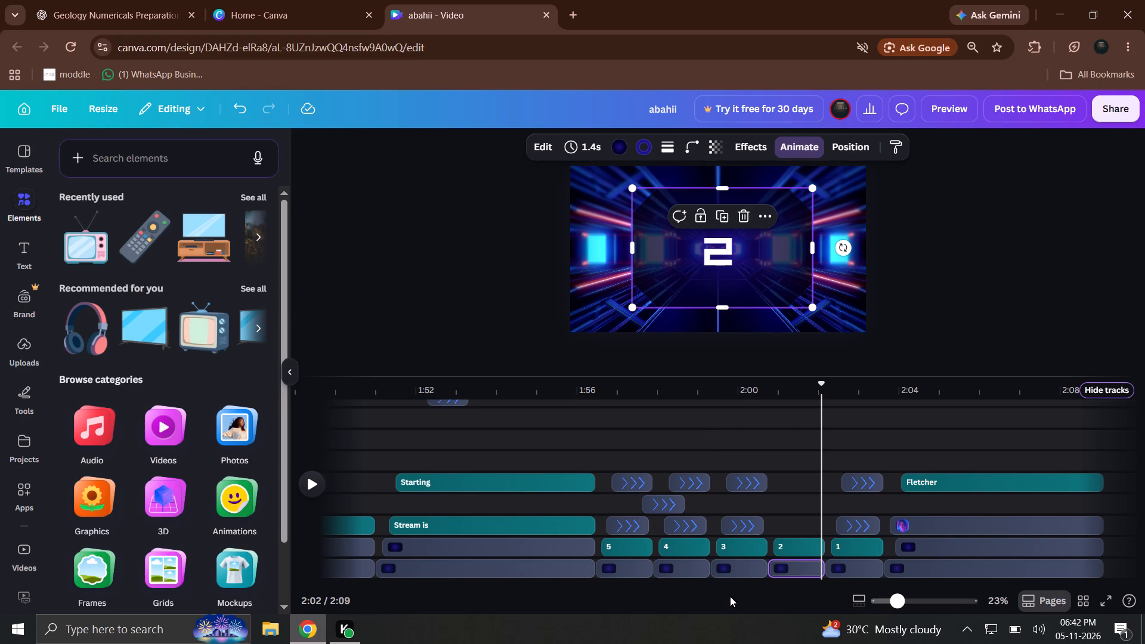
click(730, 592)
drag(693, 558, 557, 459)
drag(796, 437, 611, 583)
drag(720, 503, 539, 457)
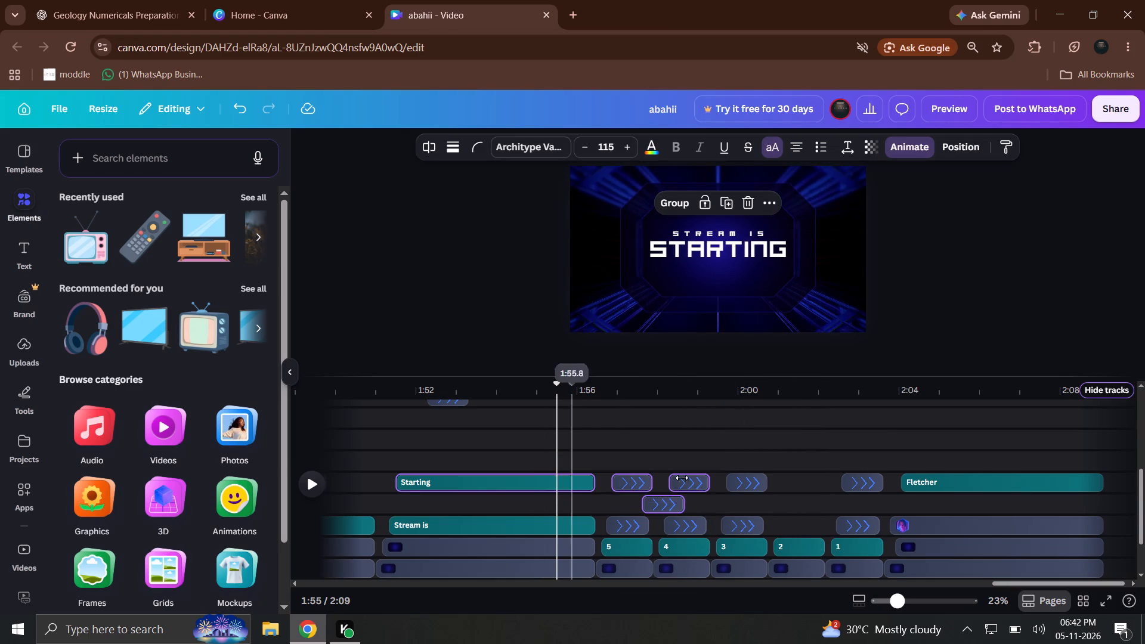
drag(693, 478, 459, 473)
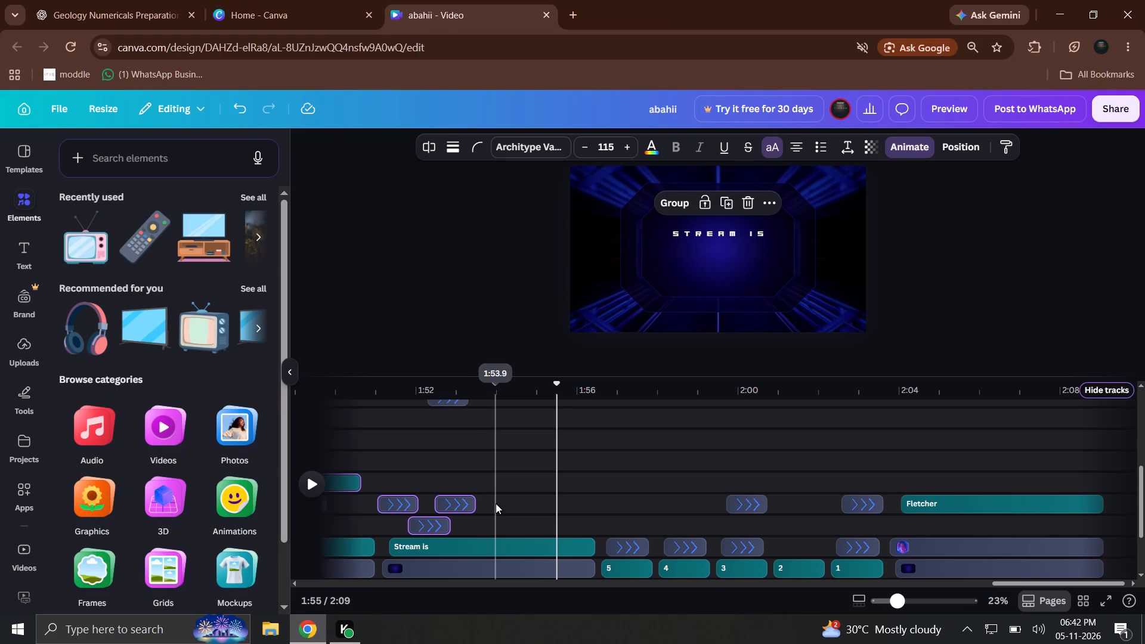
Move the arrow clip at about 1:52.4 up one track to directly follow "Starting" at about 1:50.6, and play back the ending.
click(496, 503)
drag(435, 496, 470, 492)
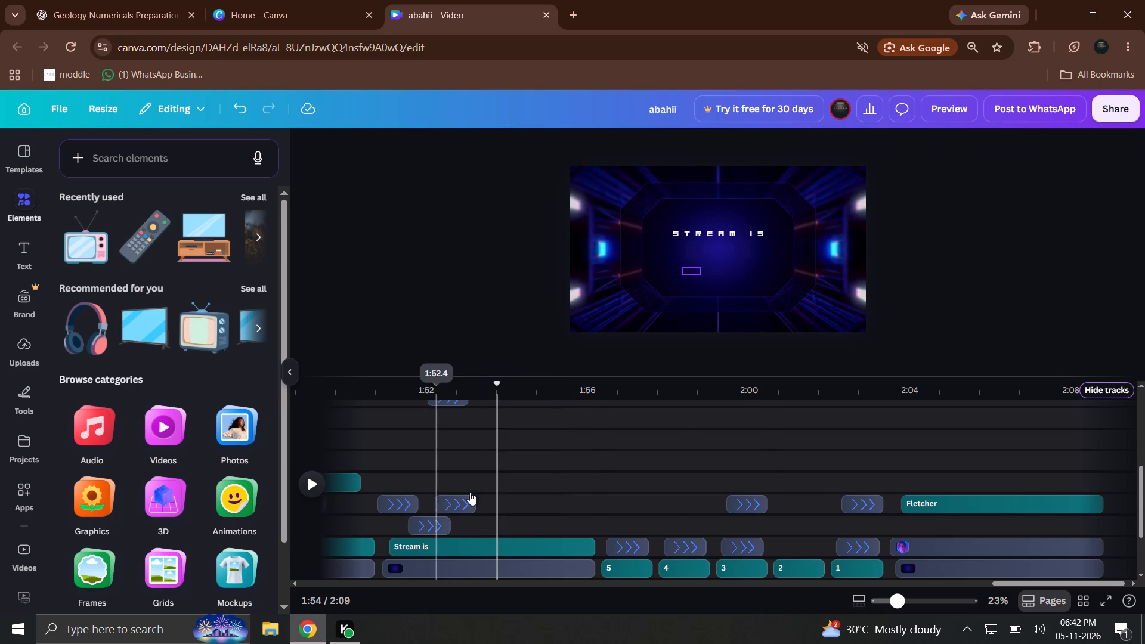
drag(470, 492, 737, 523)
drag(750, 532, 385, 475)
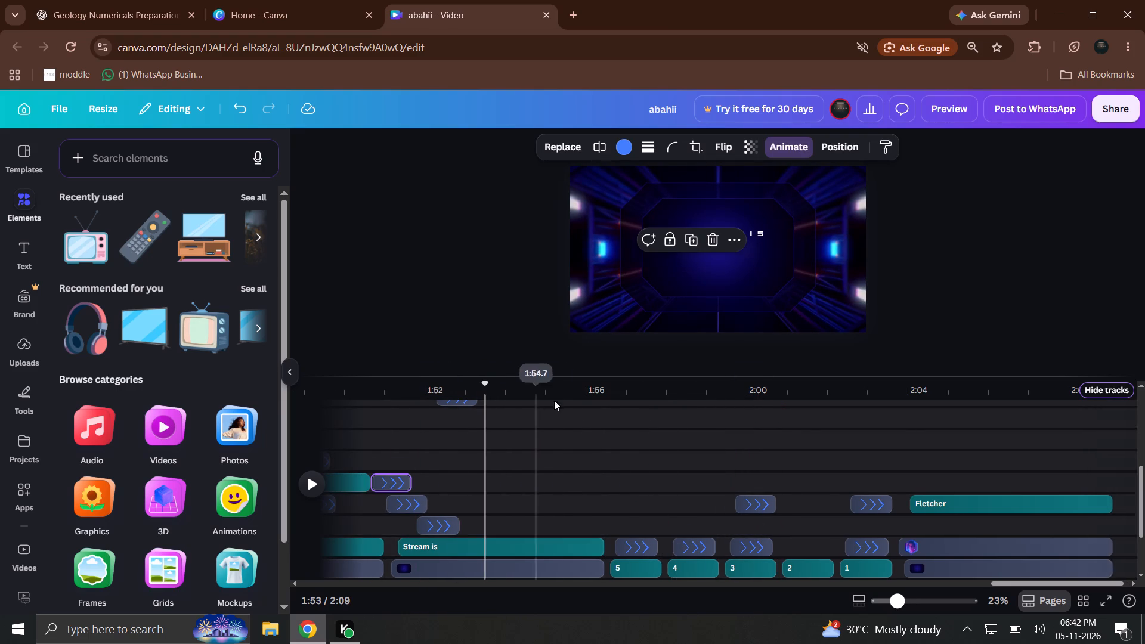
click(305, 481)
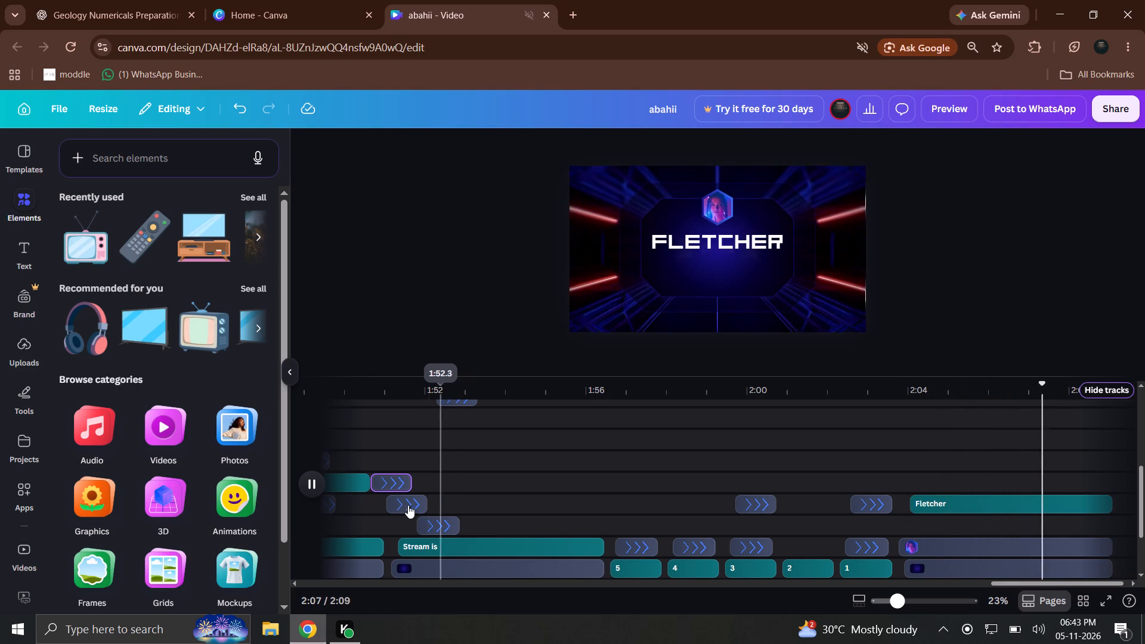
Extend the starts of the "Fletcher" text clip and the nearby arrow clips about 8 seconds earlier together, with "Fletcher" starting at about 1:56.
drag(408, 444, 919, 529)
drag(882, 503, 836, 493)
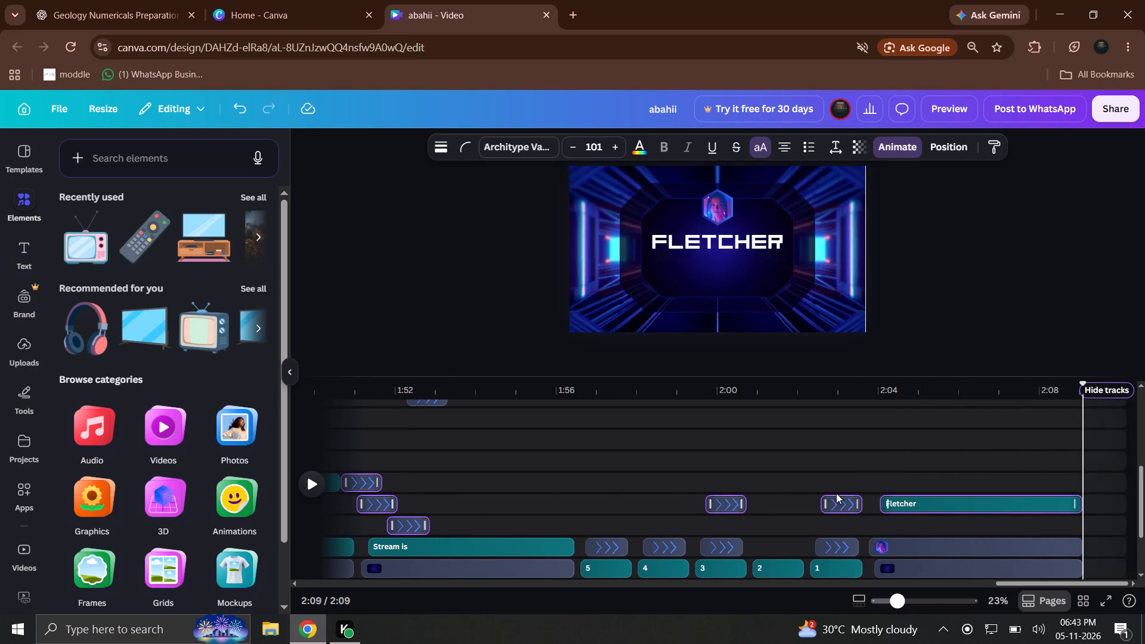
drag(836, 493, 553, 471)
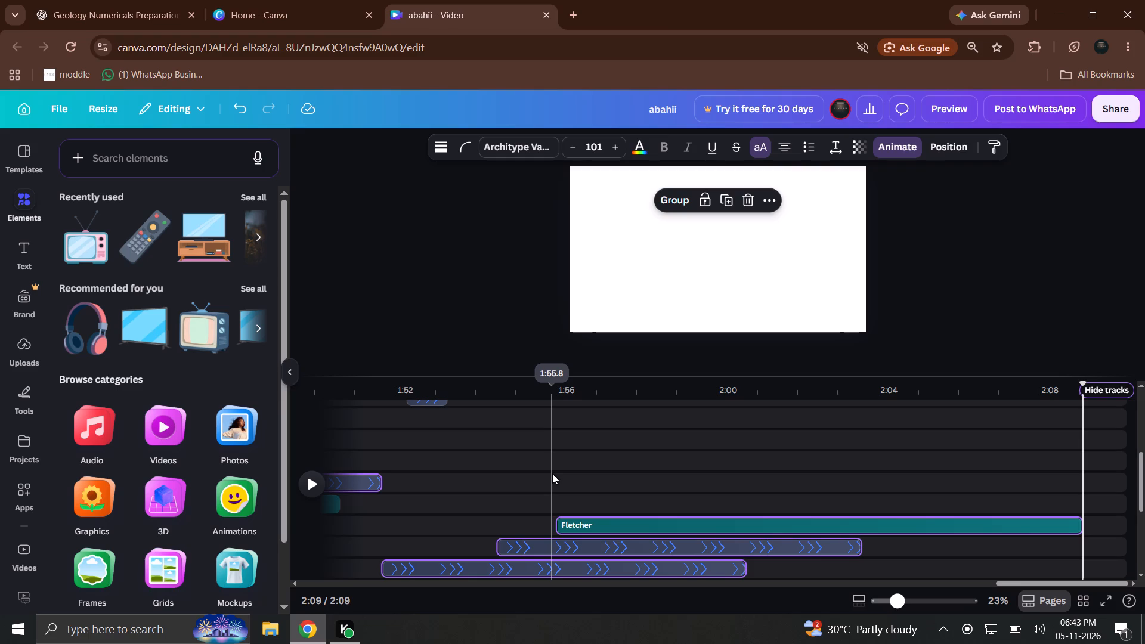
Extend the starts of the "Fletcher" clip and the two long arrow clips below it about 5.4 seconds earlier, with "Fletcher" starting at about 1:50.6.
click(552, 473)
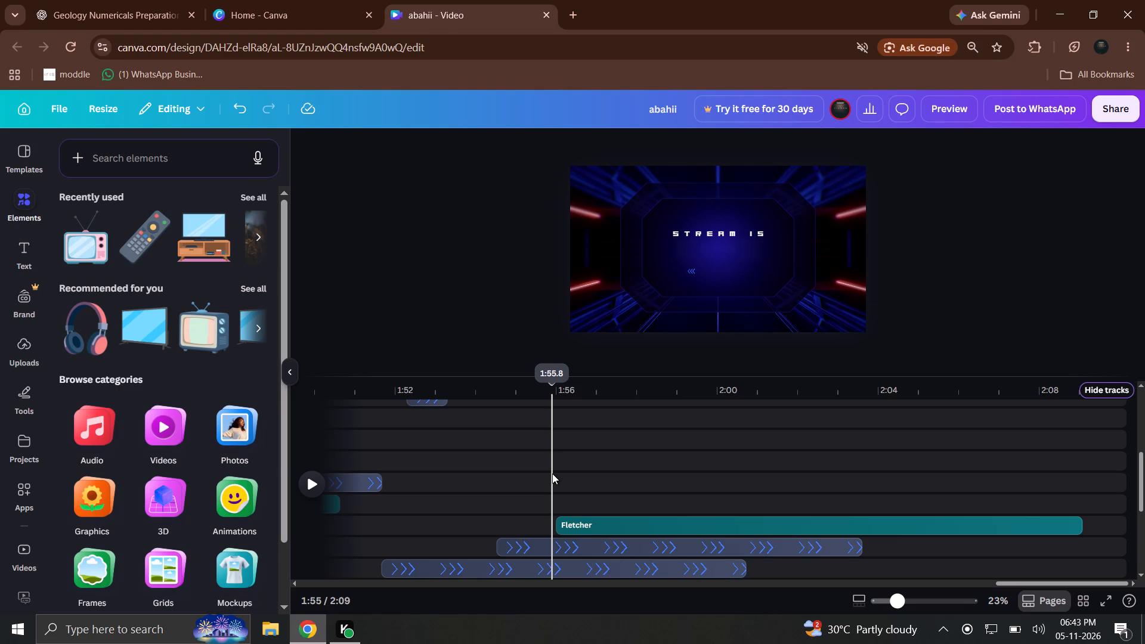
drag(572, 460, 569, 477)
drag(550, 490, 791, 586)
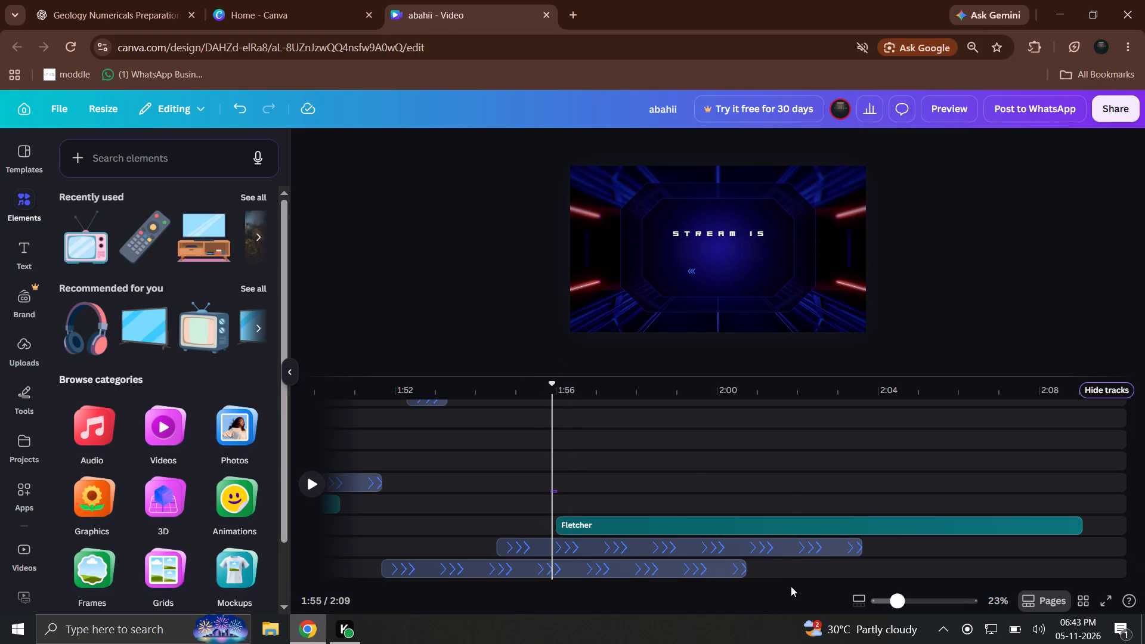
drag(791, 586, 792, 586)
drag(757, 566, 572, 534)
drag(570, 534, 366, 429)
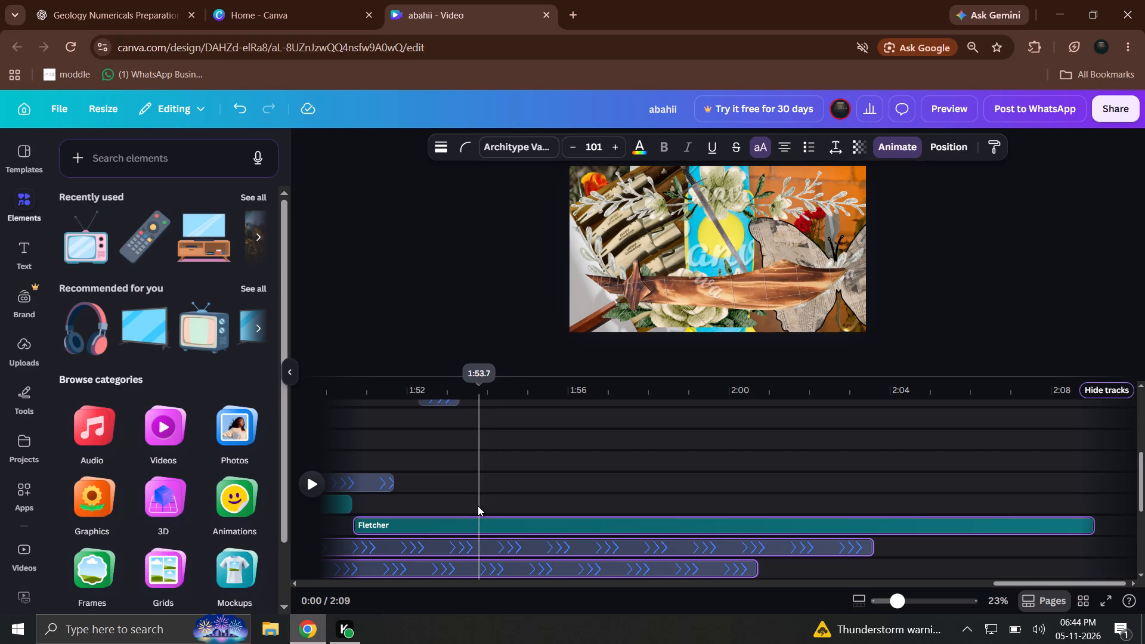
click(478, 506)
click(478, 499)
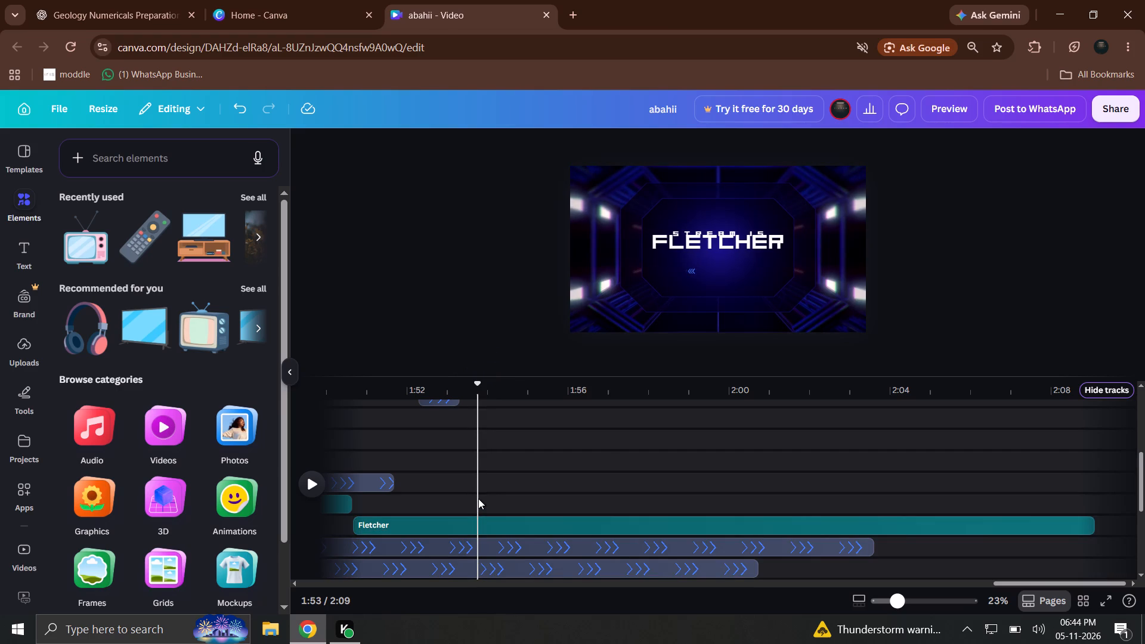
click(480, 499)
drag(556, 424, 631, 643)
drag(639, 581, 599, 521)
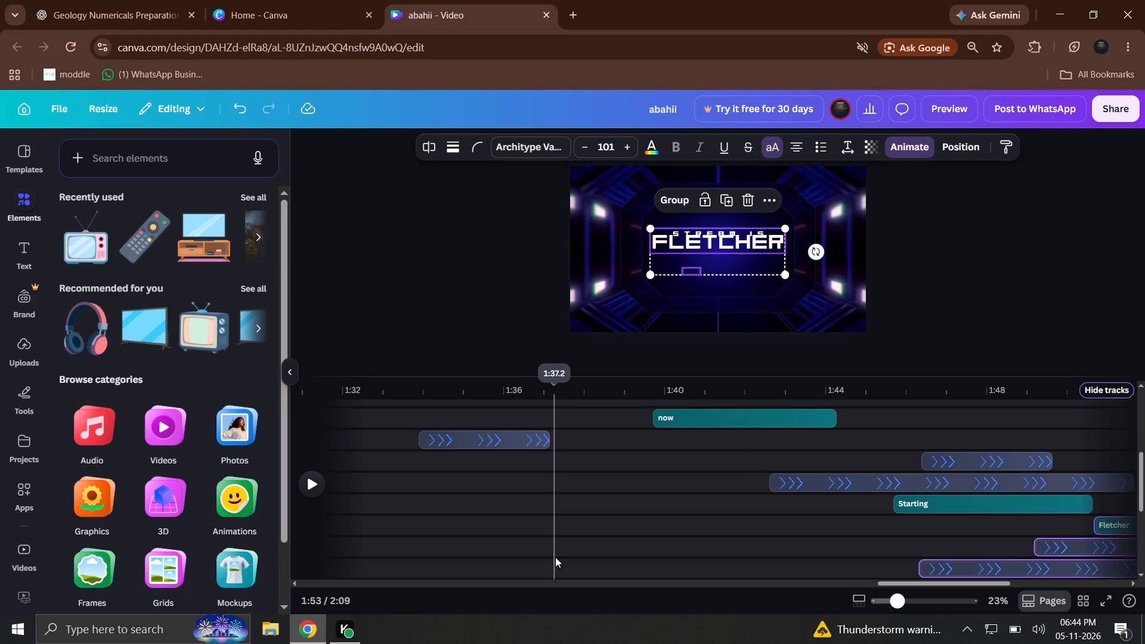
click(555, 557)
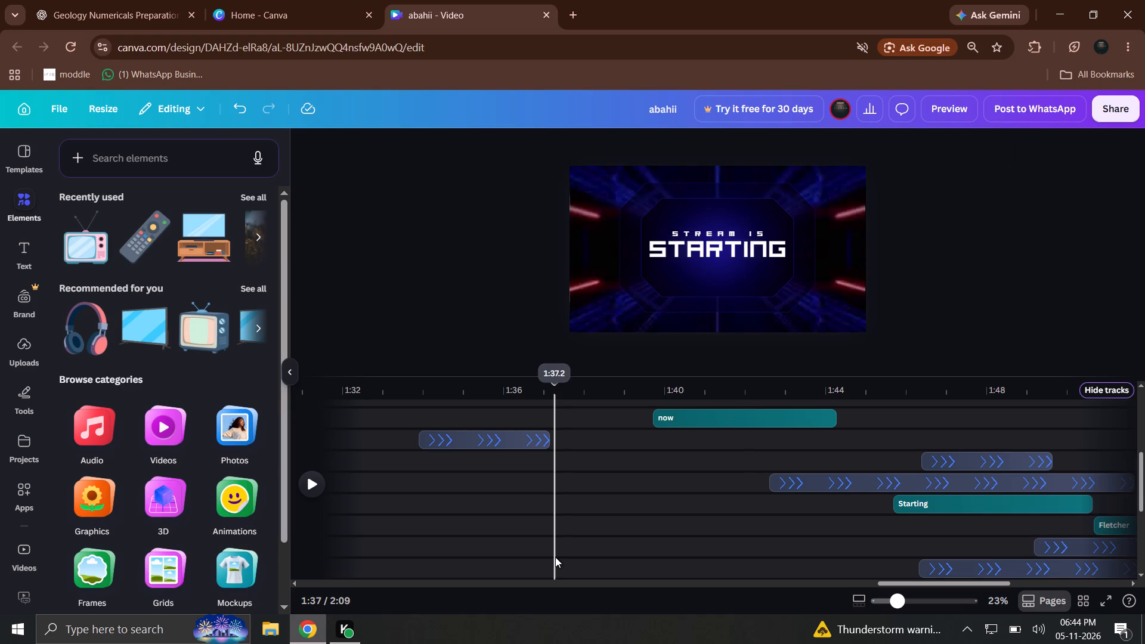
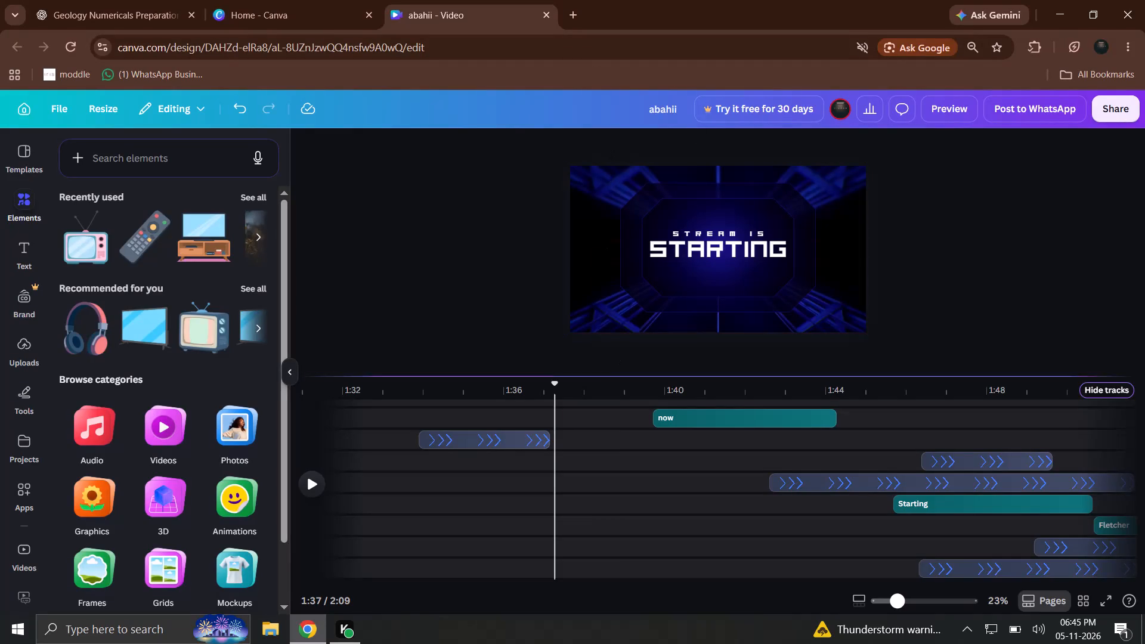
Move the "now" and "Starting" text clips and the arrow clips around them together about 14.3 seconds earlier, with "Starting" ending at about 1:36.3.
drag(619, 414, 1068, 567)
drag(972, 501, 398, 470)
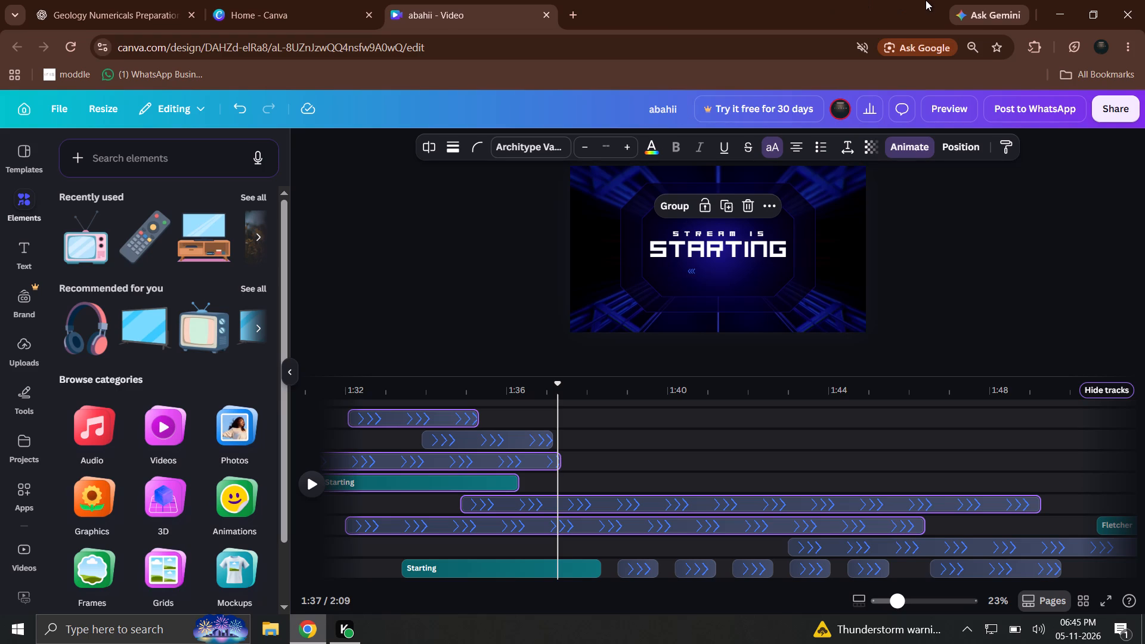
Search Google for "wt happendet o cr 7 today" in a new Incognito window, read the results, and close that window.
key(ctrl+shift+n)
text(wt ah)
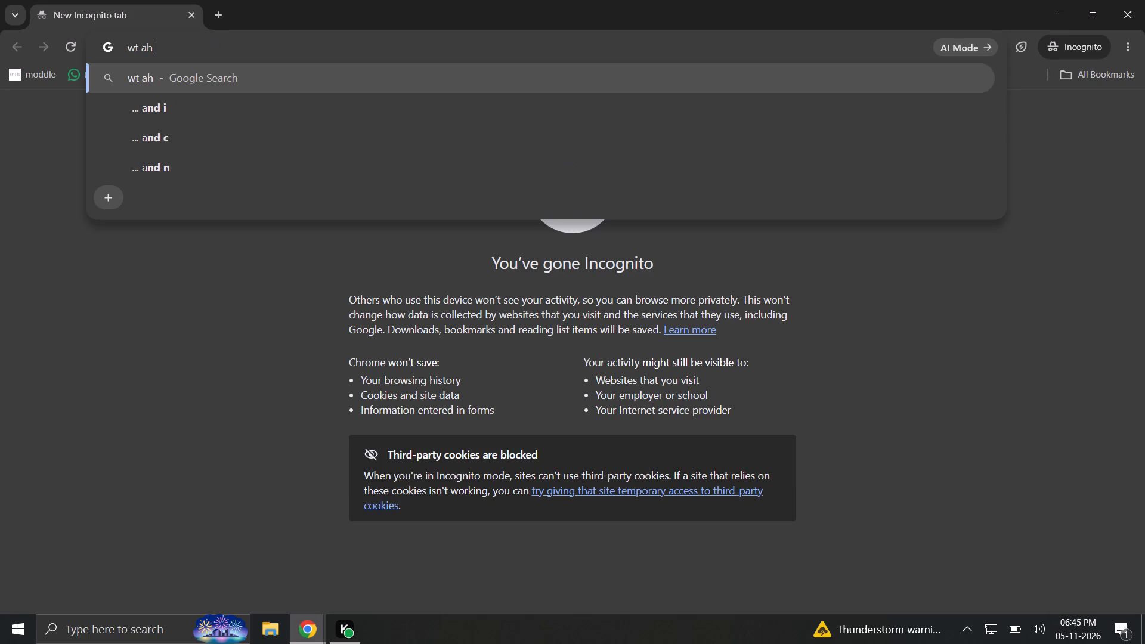
key(BackSpace)
key(BackSpace)
text(happendet o cr)
key(BackSpace)
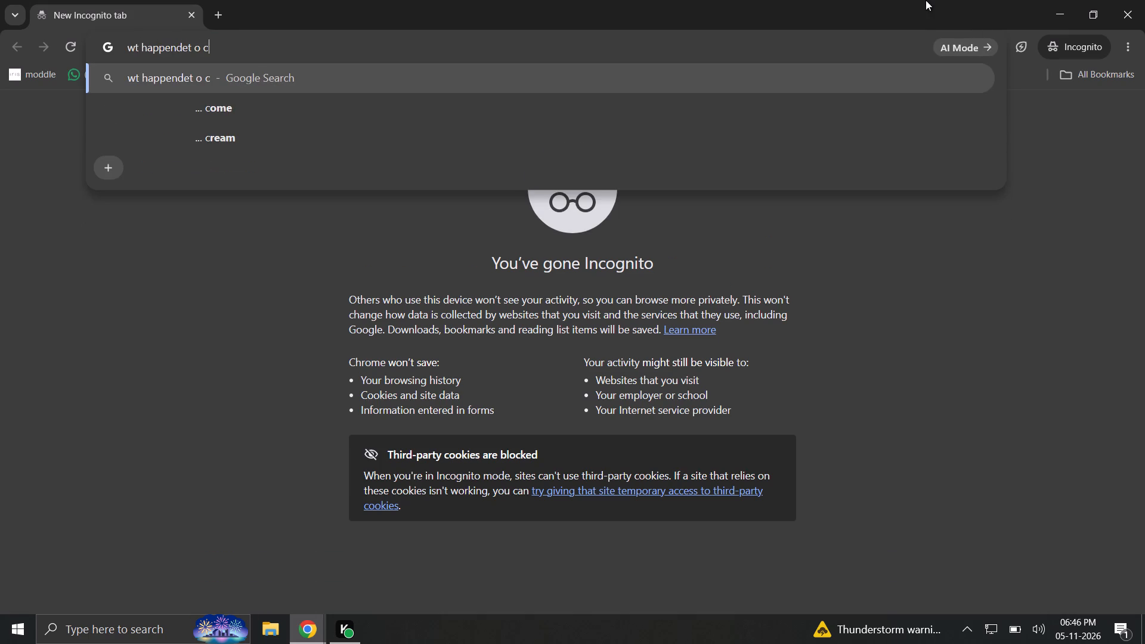
key(BackSpace)
text(cr 7 today)
key(Return)
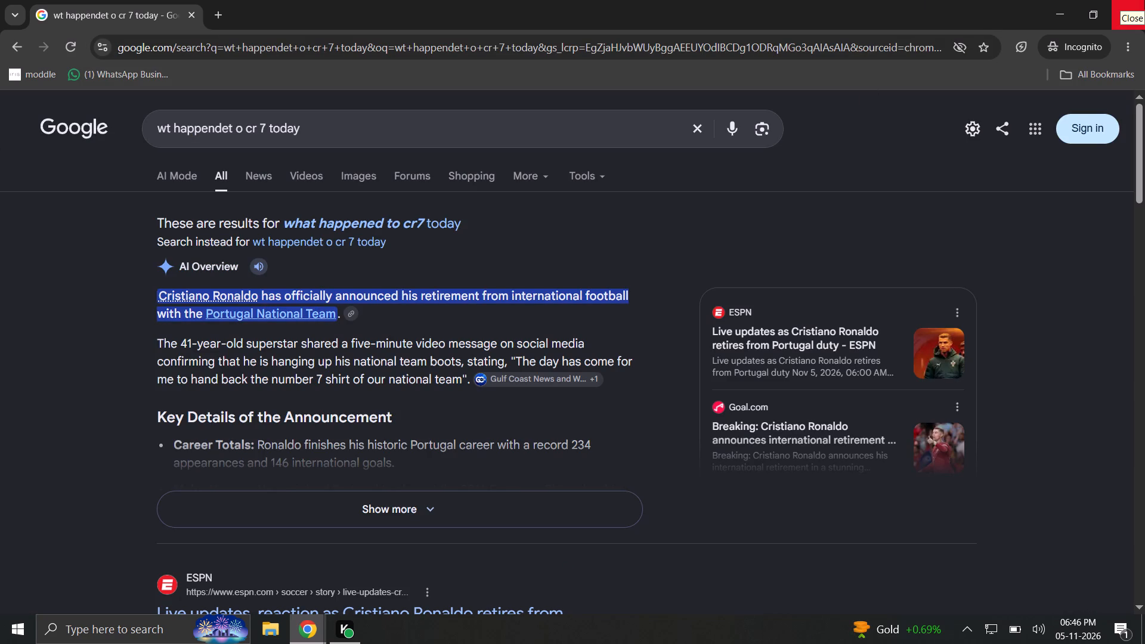
click(1144, 0)
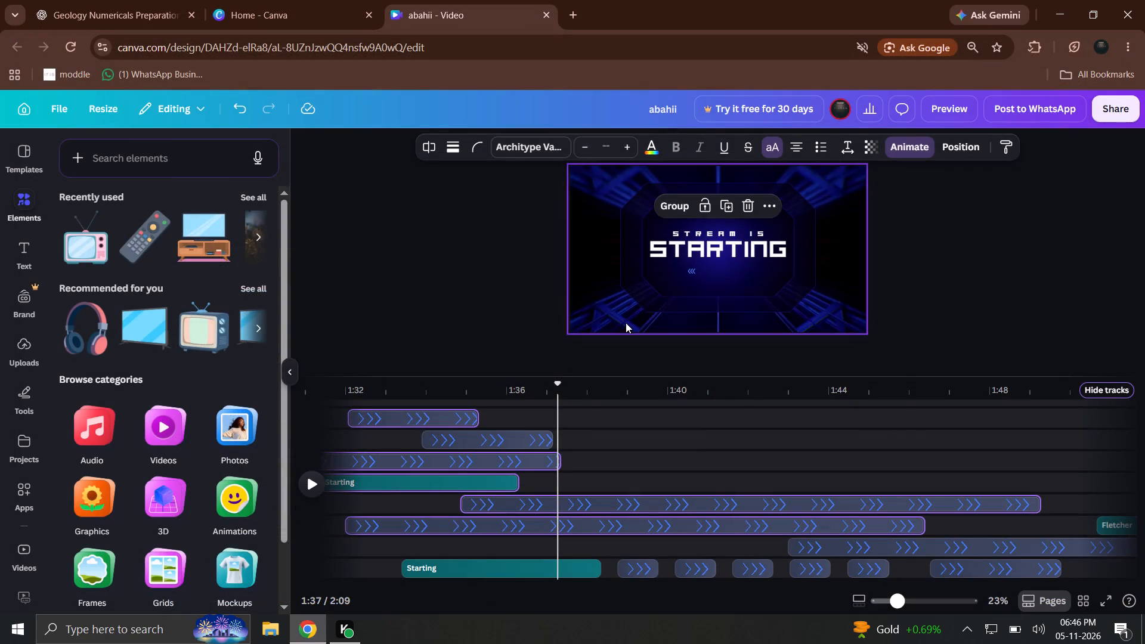
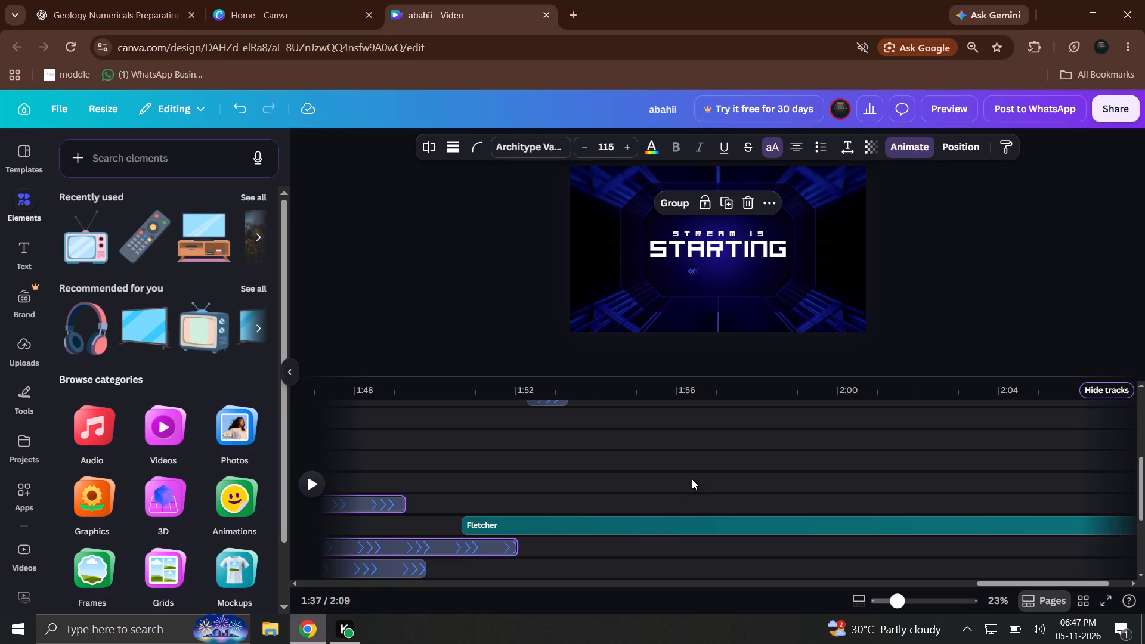
Add the photo of a hand holding a TV remote to the timeline, starting at about 1:51.
drag(167, 513, 658, 428)
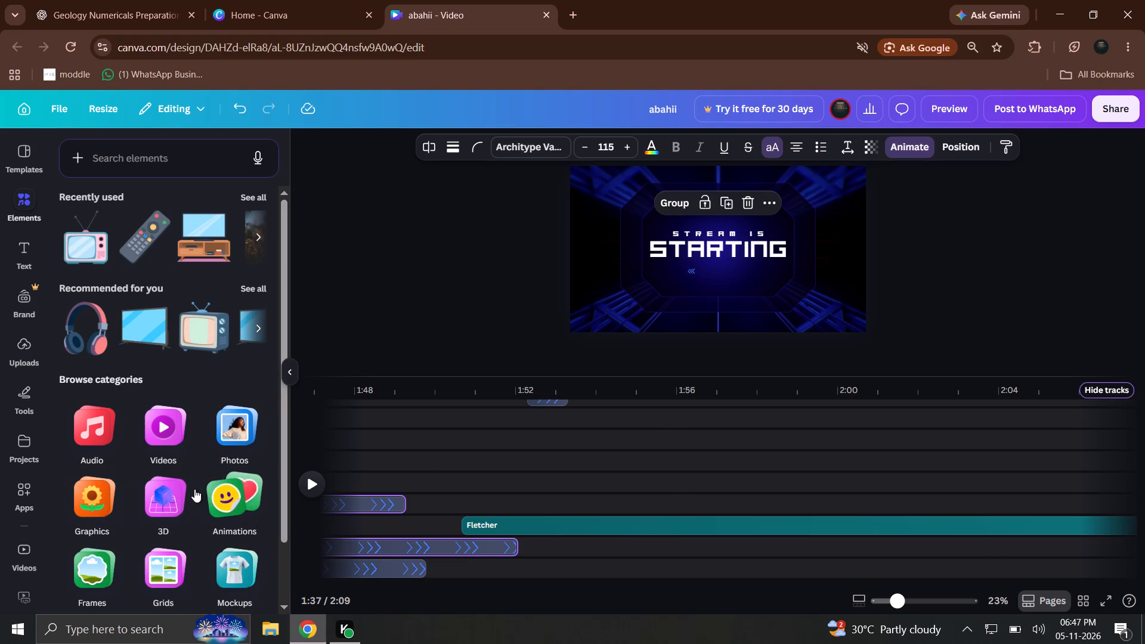
click(232, 451)
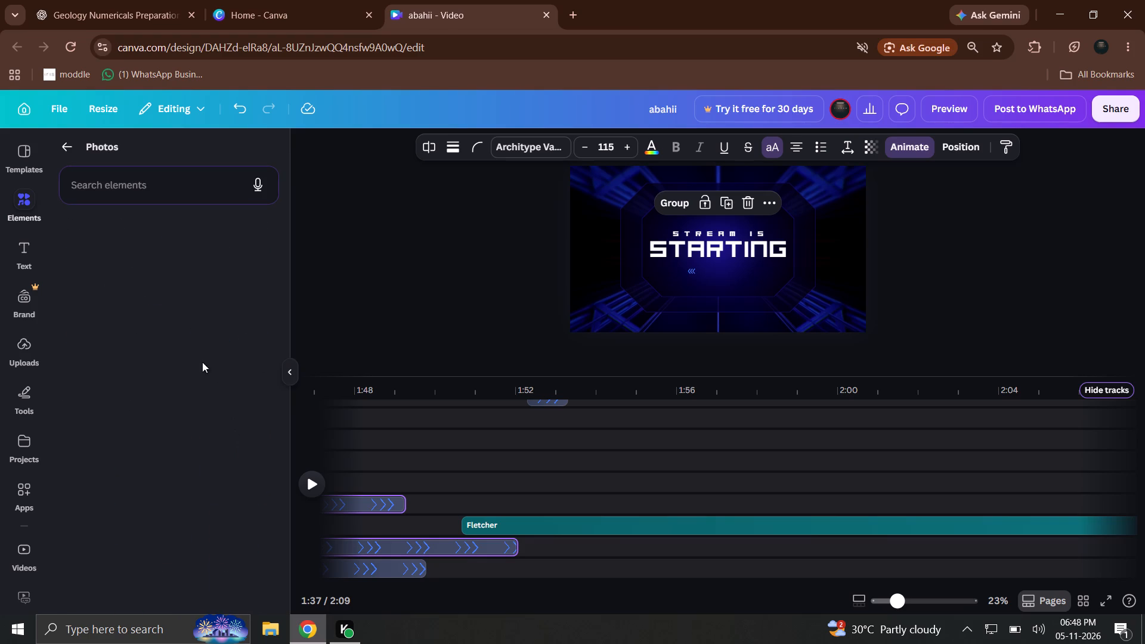
drag(188, 364, 527, 460)
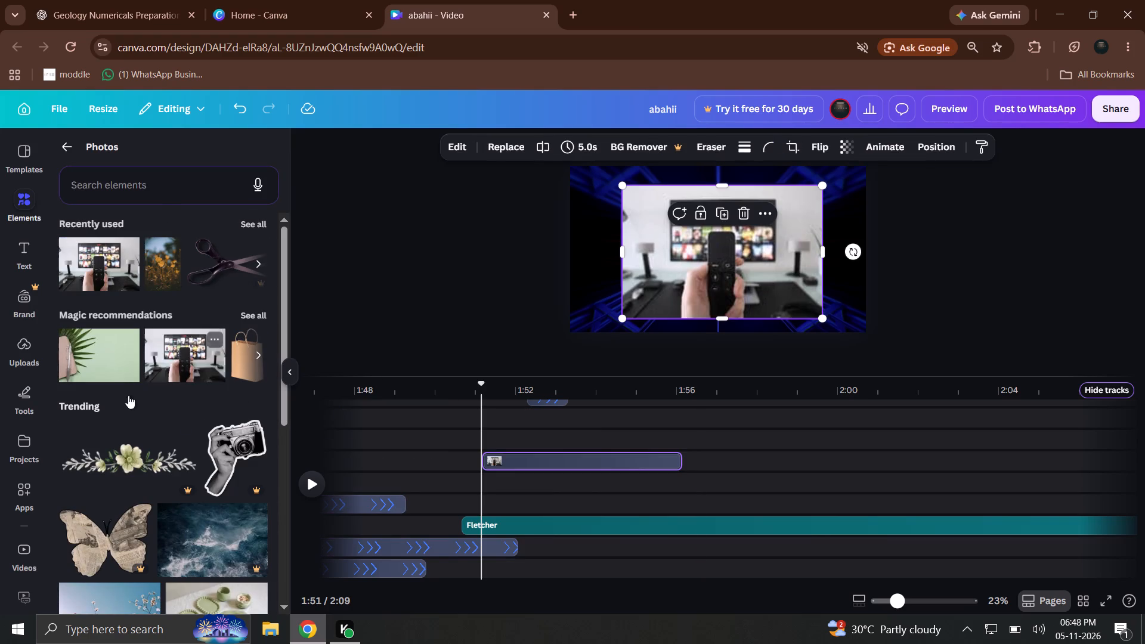
drag(123, 384, 541, 417)
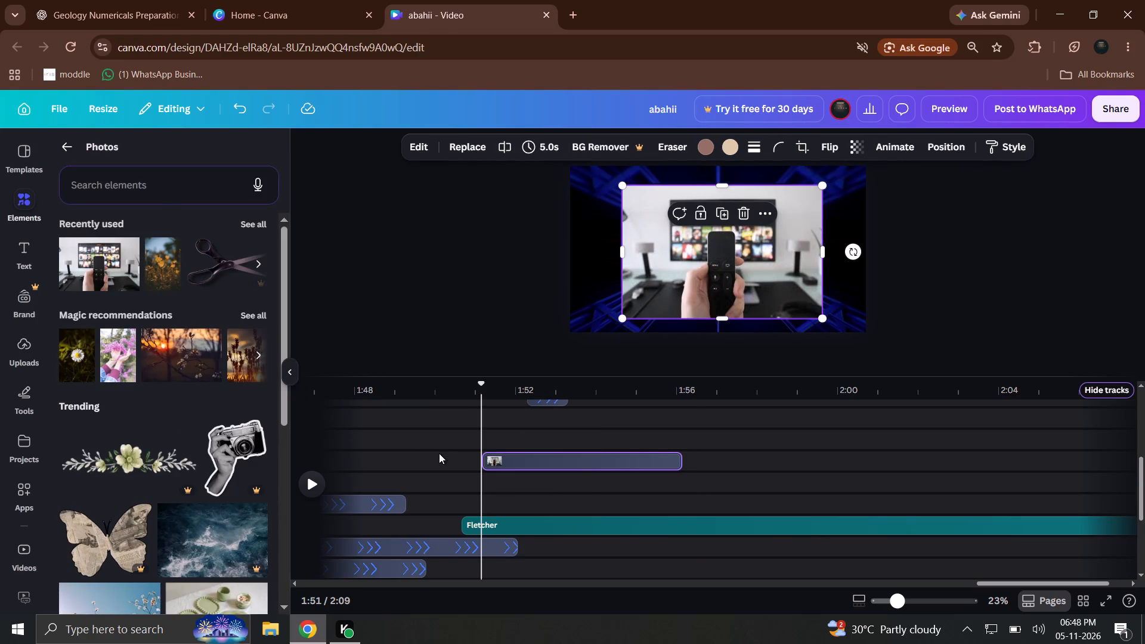
Add the photo of plants silhouetted against a sunset to an empty track, starting at about 1:03.
scroll(416, 504, up, 2)
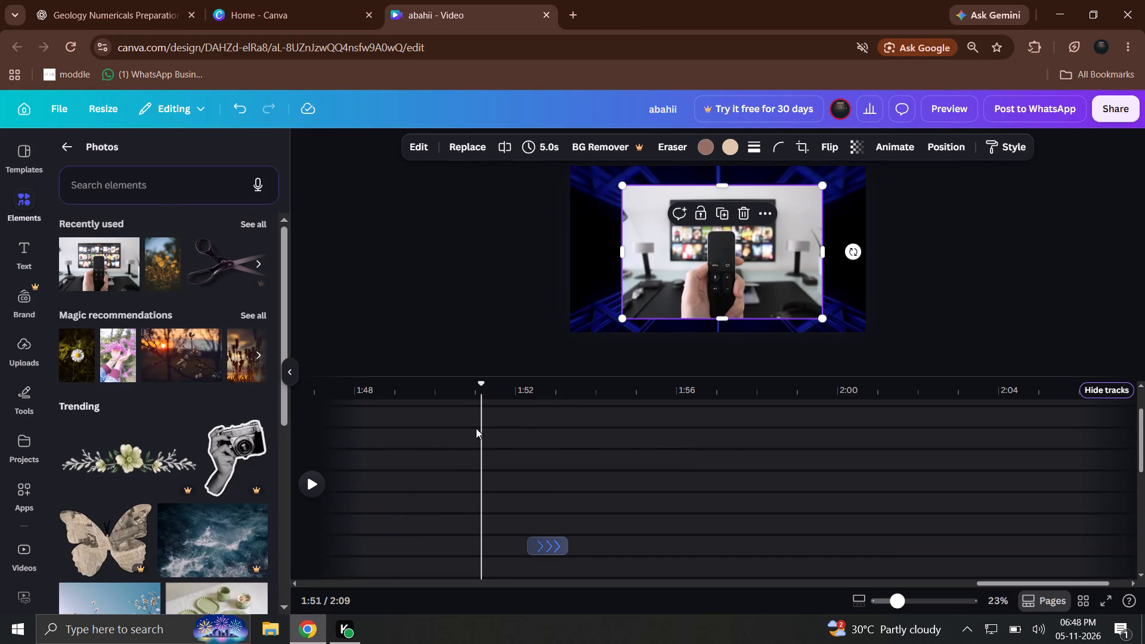
drag(441, 397, 308, 428)
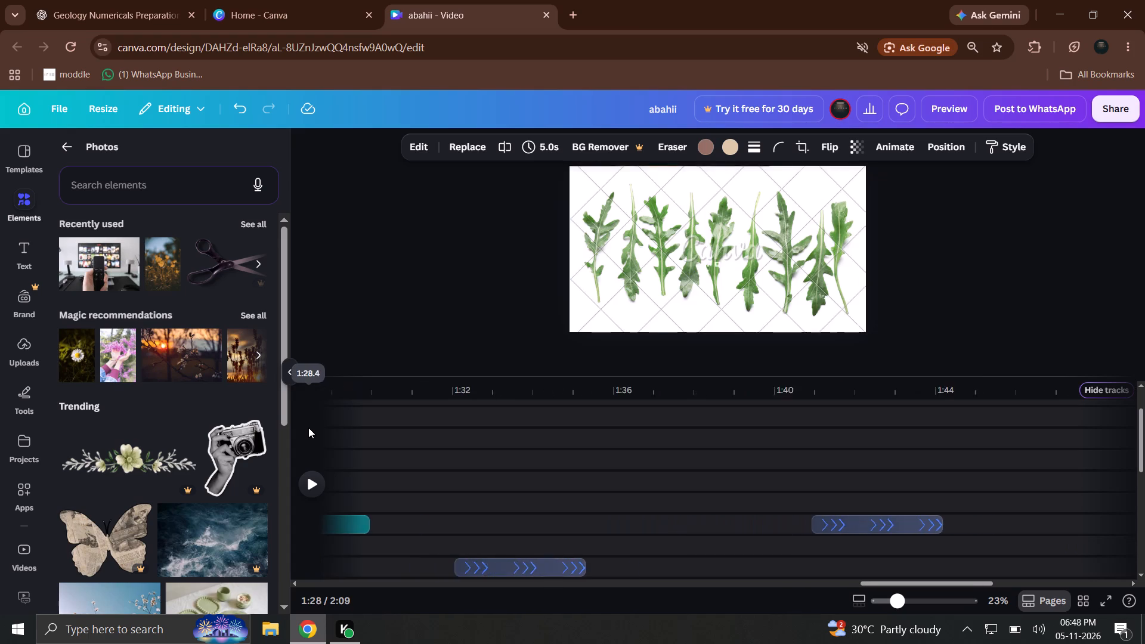
drag(308, 428, 301, 423)
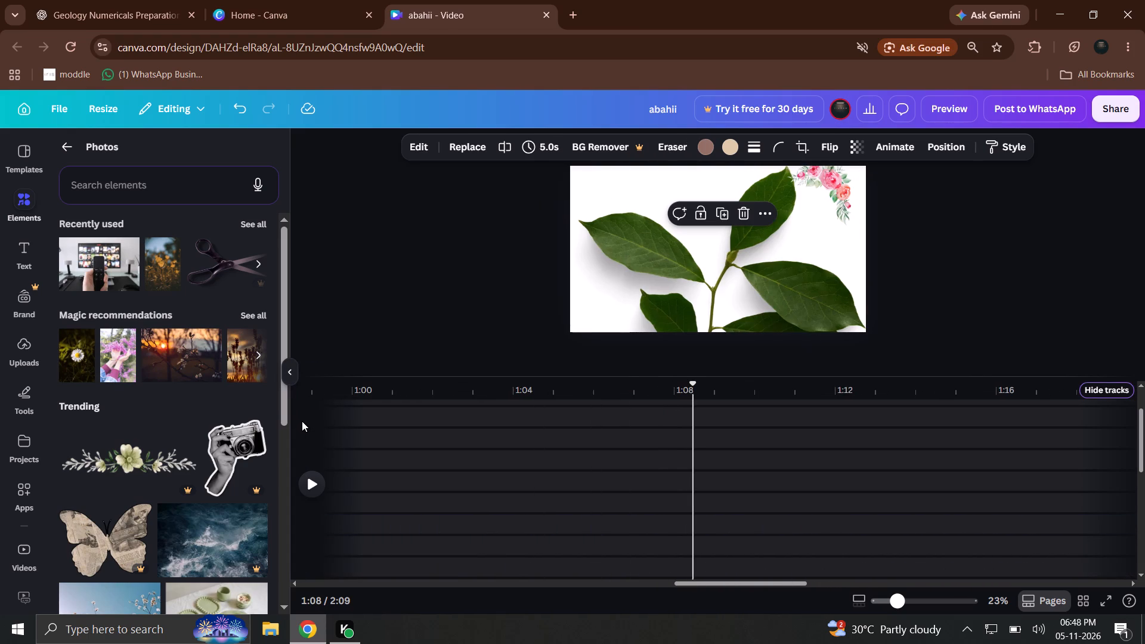
click(307, 500)
click(311, 494)
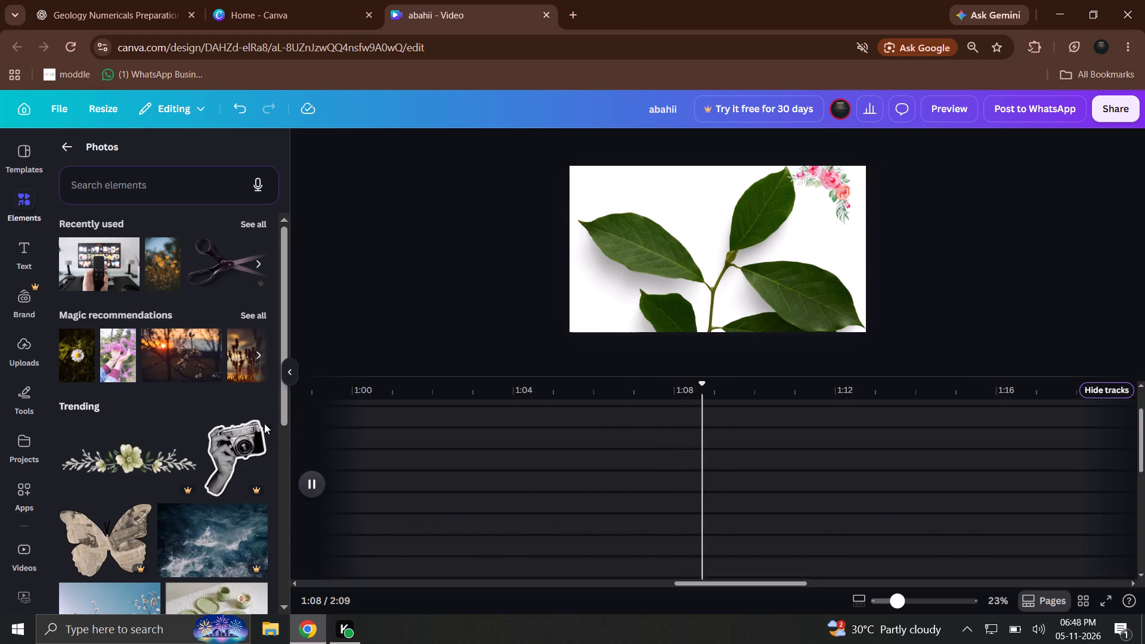
drag(251, 378, 499, 435)
drag(494, 395, 479, 395)
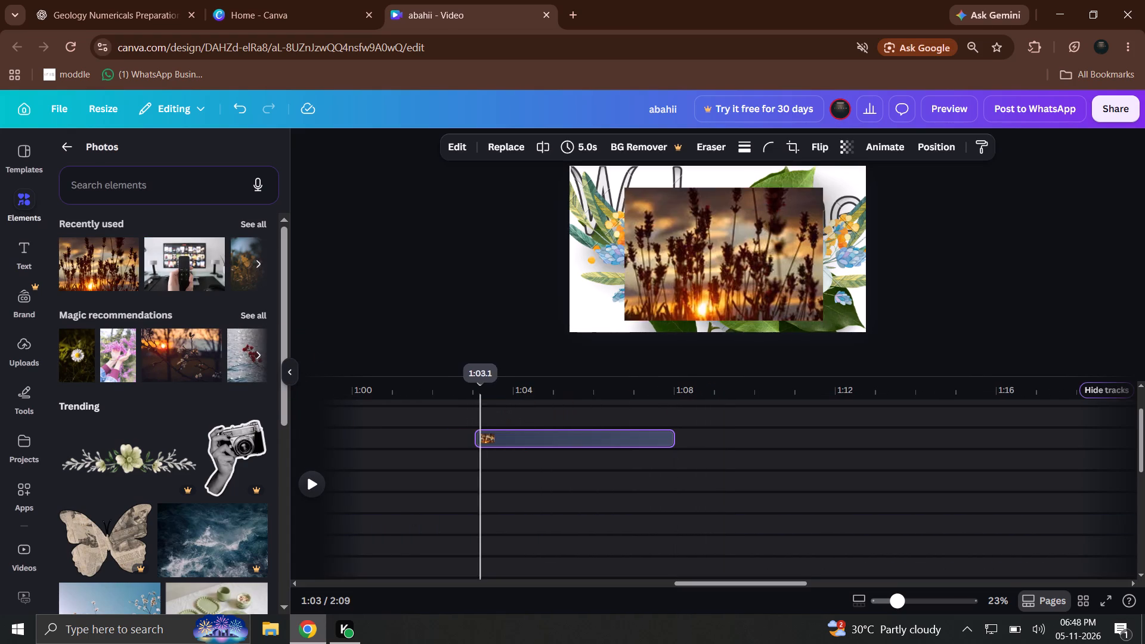
drag(479, 395, 460, 396)
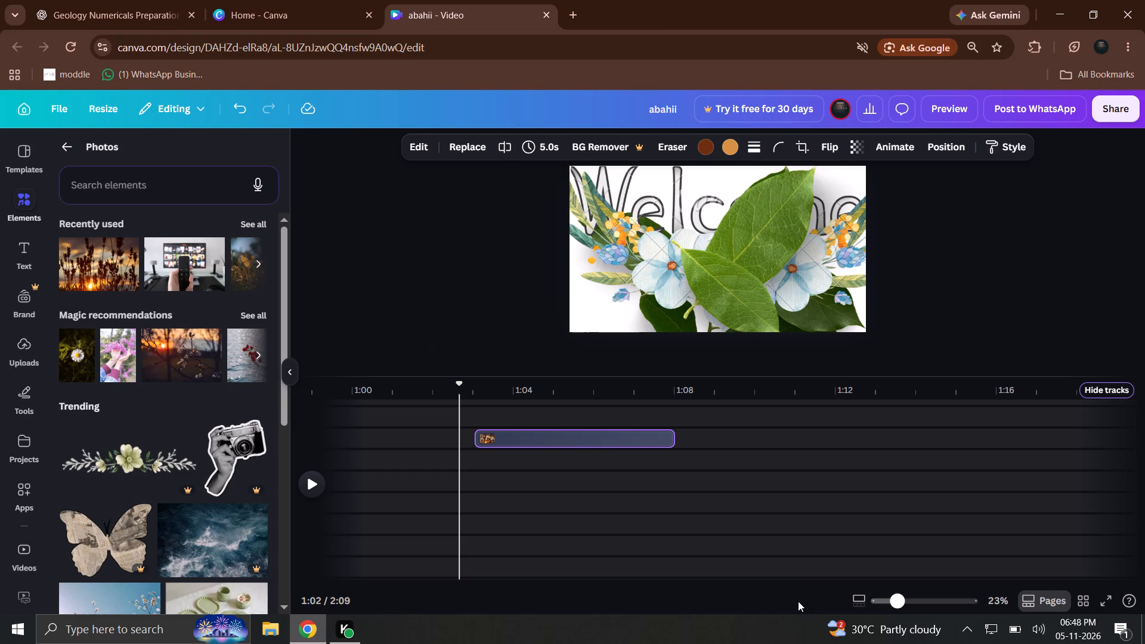
Add the black-and-white hand-holding-camera cutout to an empty track, starting at about 1:09.5.
drag(590, 559, 731, 436)
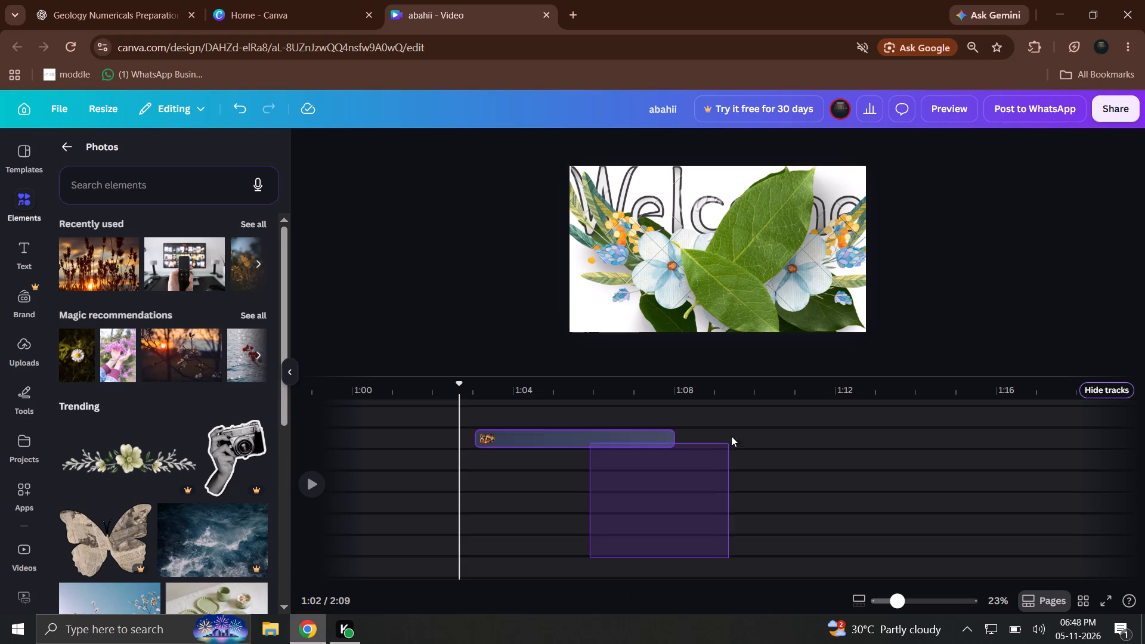
drag(731, 436, 702, 425)
drag(213, 447, 743, 473)
Move the camera cutout into the upper-left corner of the video frame.
click(709, 398)
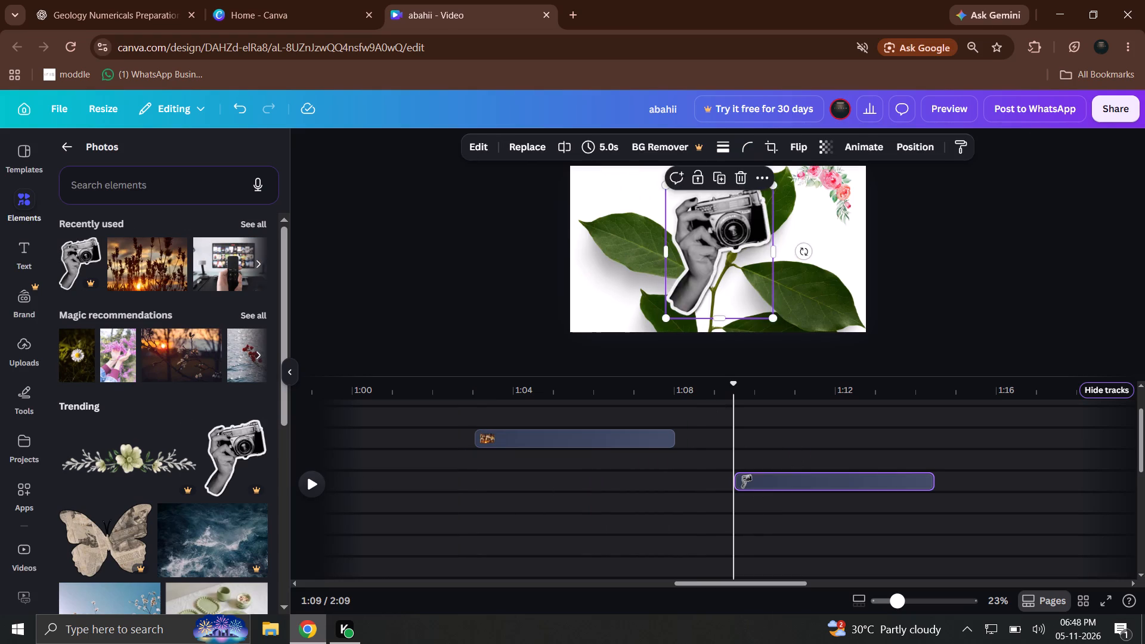
drag(704, 244, 687, 245)
click(788, 379)
click(789, 391)
drag(723, 241, 615, 224)
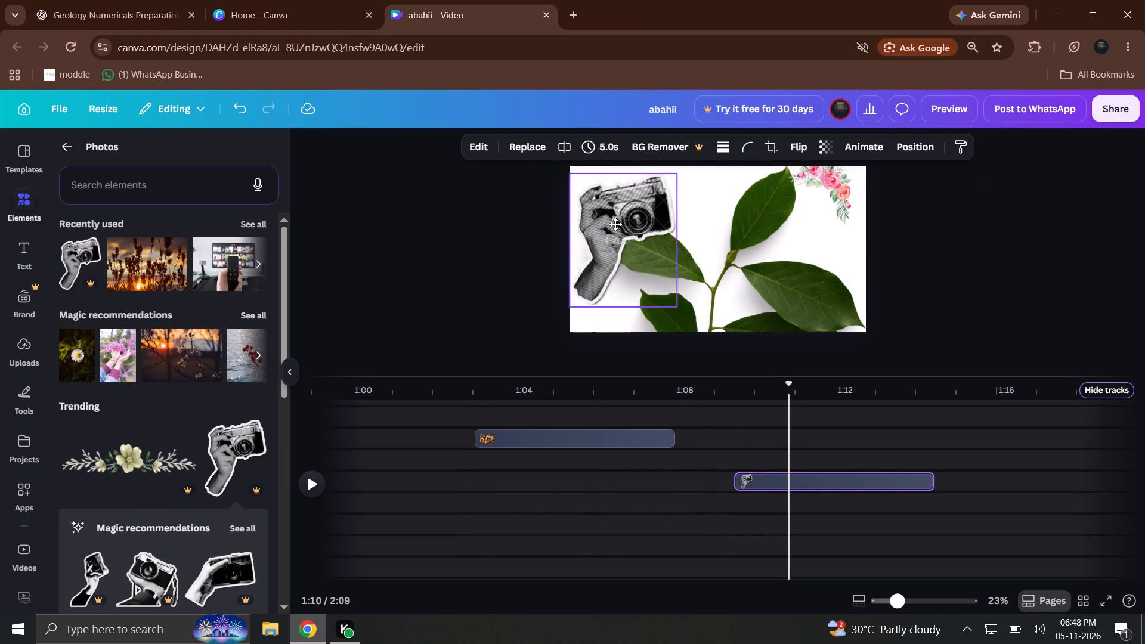
drag(615, 224, 627, 224)
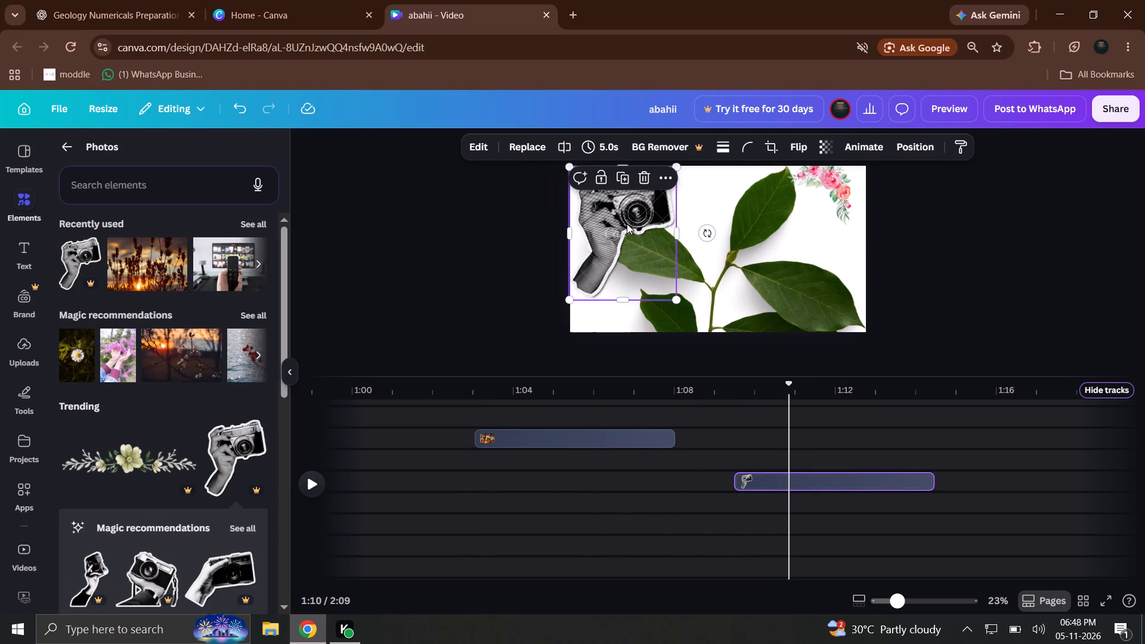
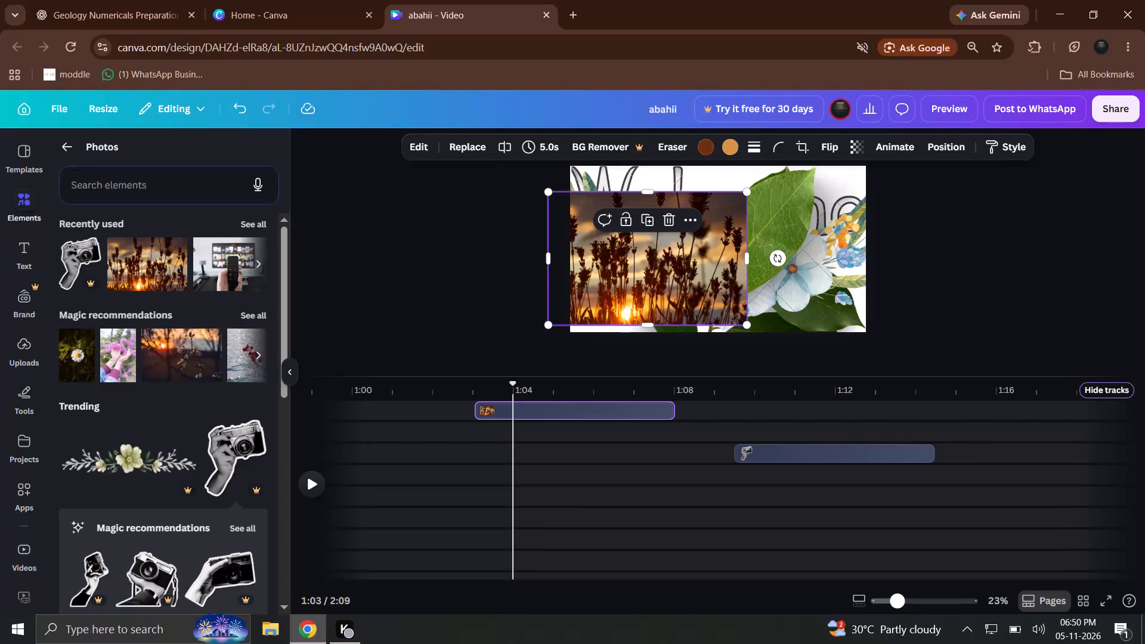
Add the photo of a hand holding a TV remote to an empty track, starting at about 1:07.6.
drag(792, 397, 468, 416)
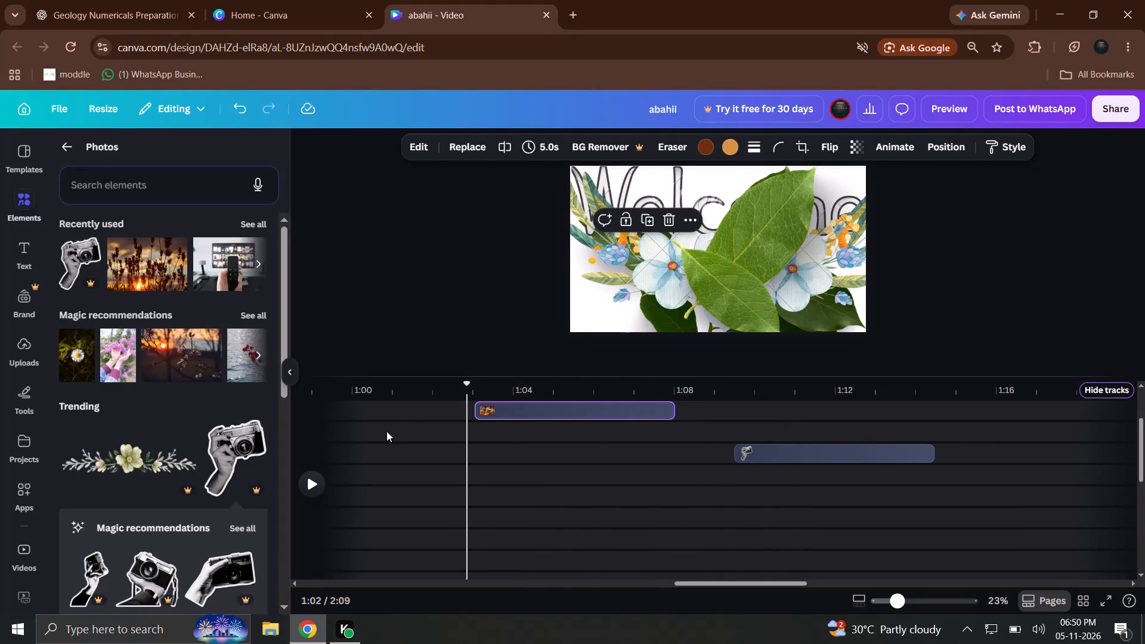
click(318, 487)
scroll(204, 419, up, 4)
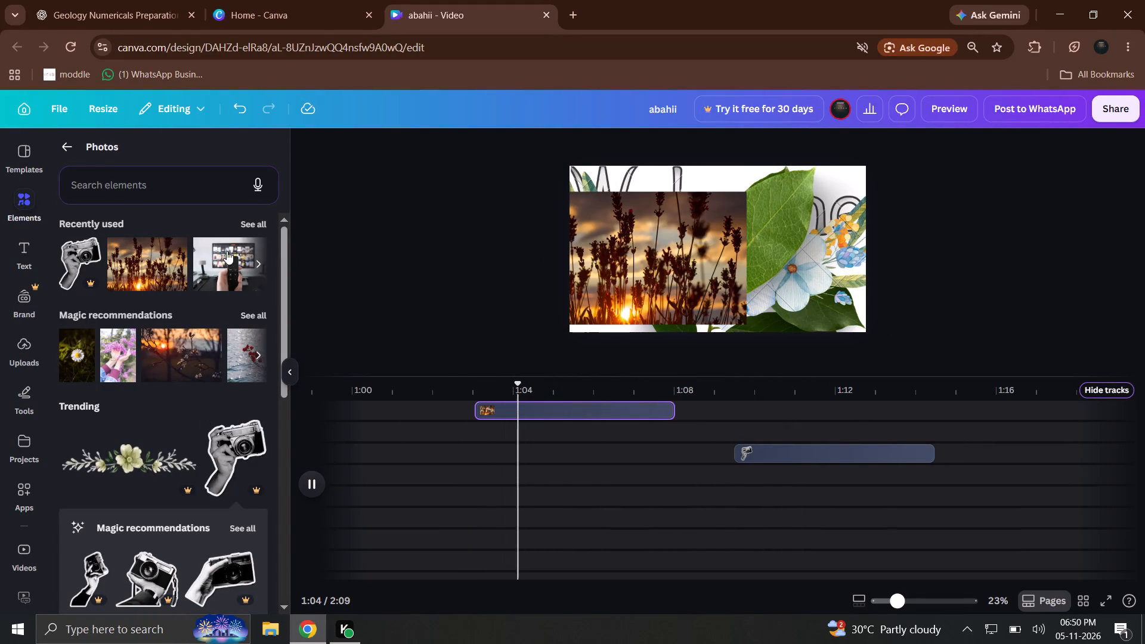
drag(222, 253, 686, 454)
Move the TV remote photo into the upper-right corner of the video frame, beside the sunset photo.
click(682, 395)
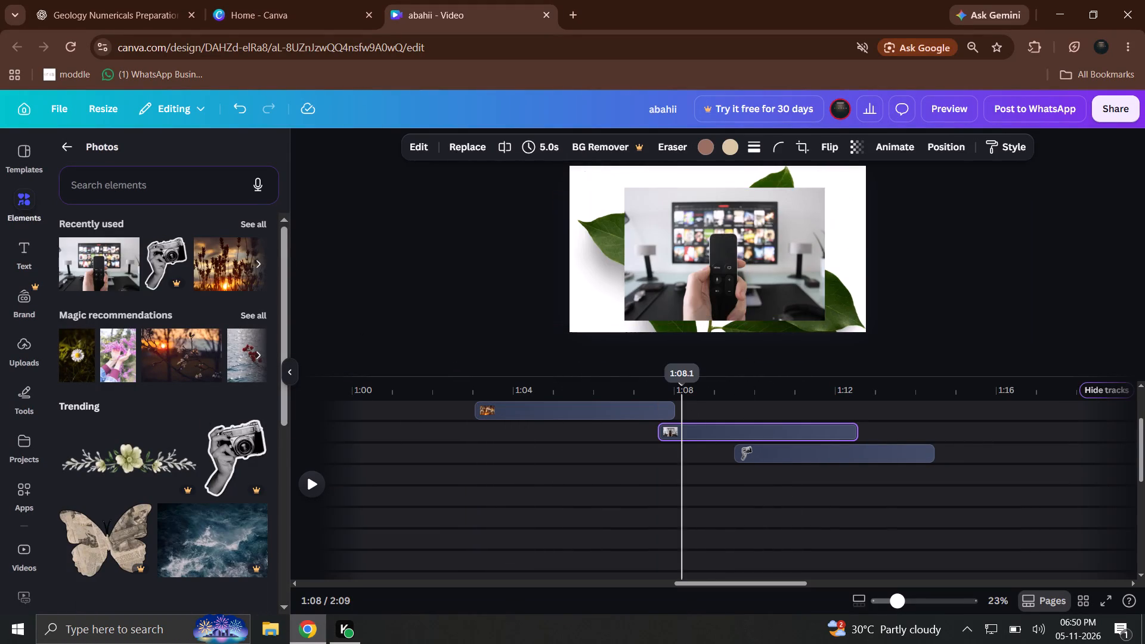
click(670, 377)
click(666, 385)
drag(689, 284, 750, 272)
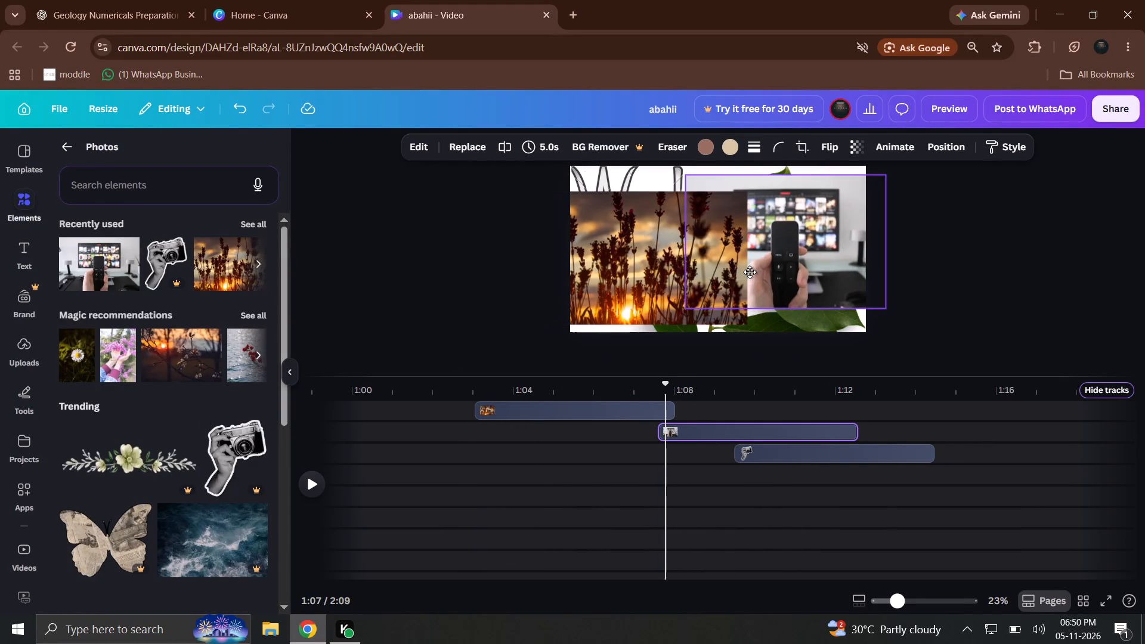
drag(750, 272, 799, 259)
Reduce the opacity of the TV remote photo so that it is semi-transparent.
click(861, 153)
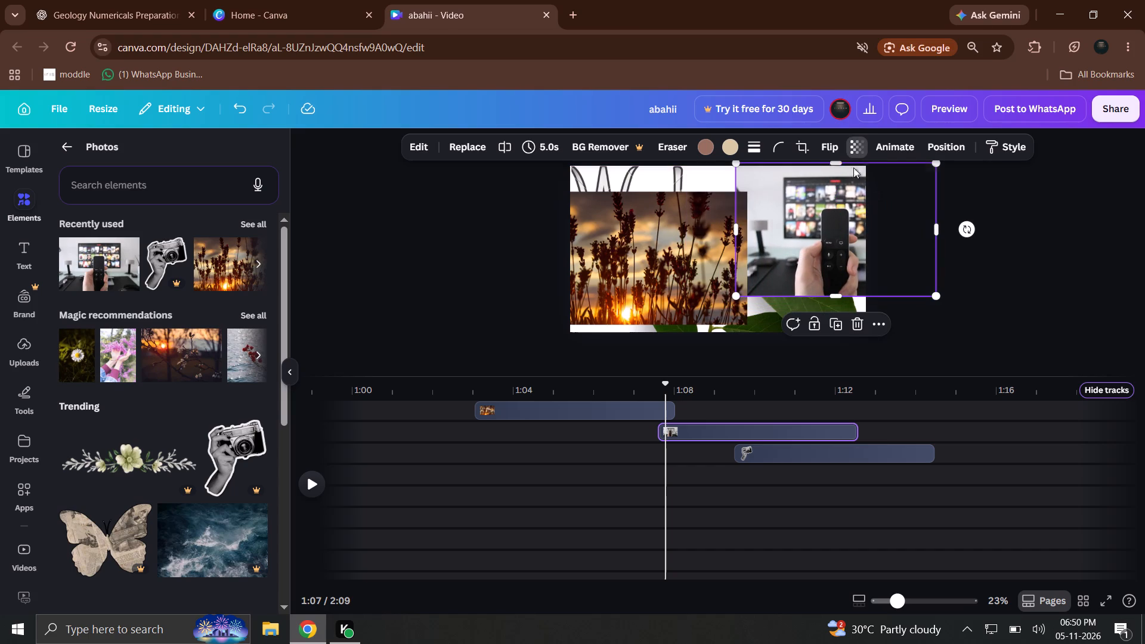
click(834, 193)
click(1008, 274)
Align the TV remote photo with the right edge of the video frame, roughly centred vertically and overlapping the sunset photo.
drag(884, 260, 825, 249)
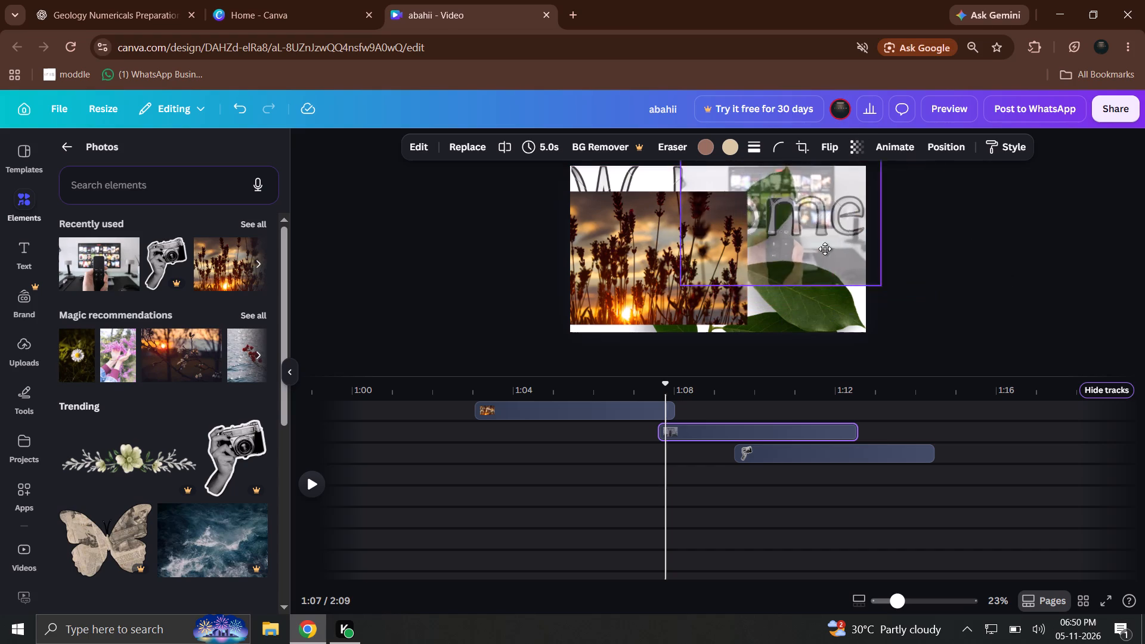
drag(825, 249, 813, 277)
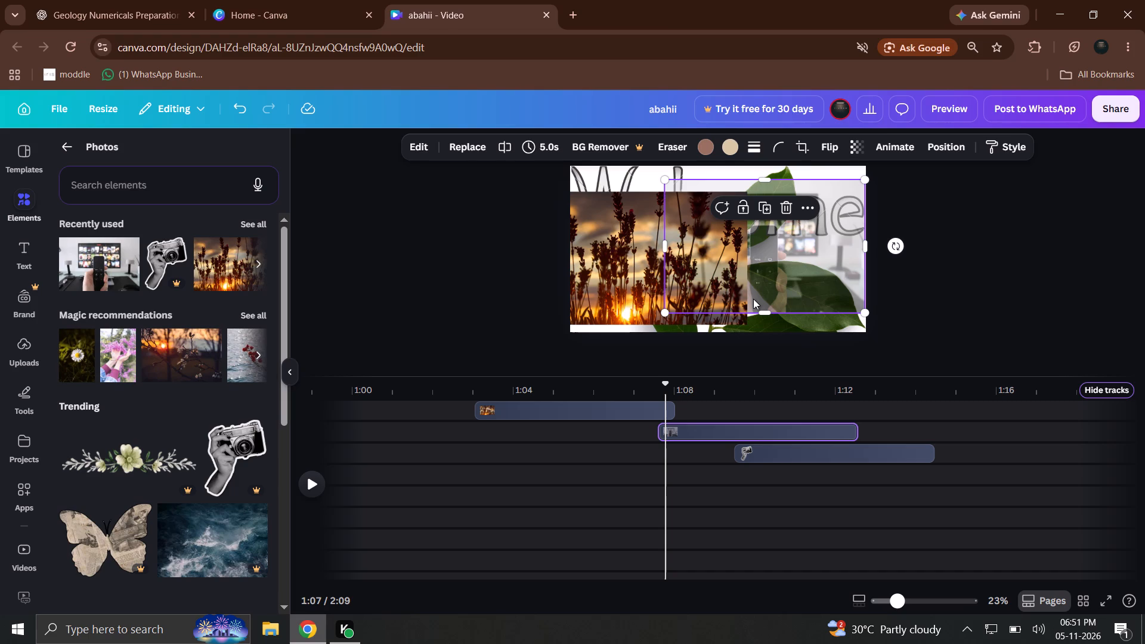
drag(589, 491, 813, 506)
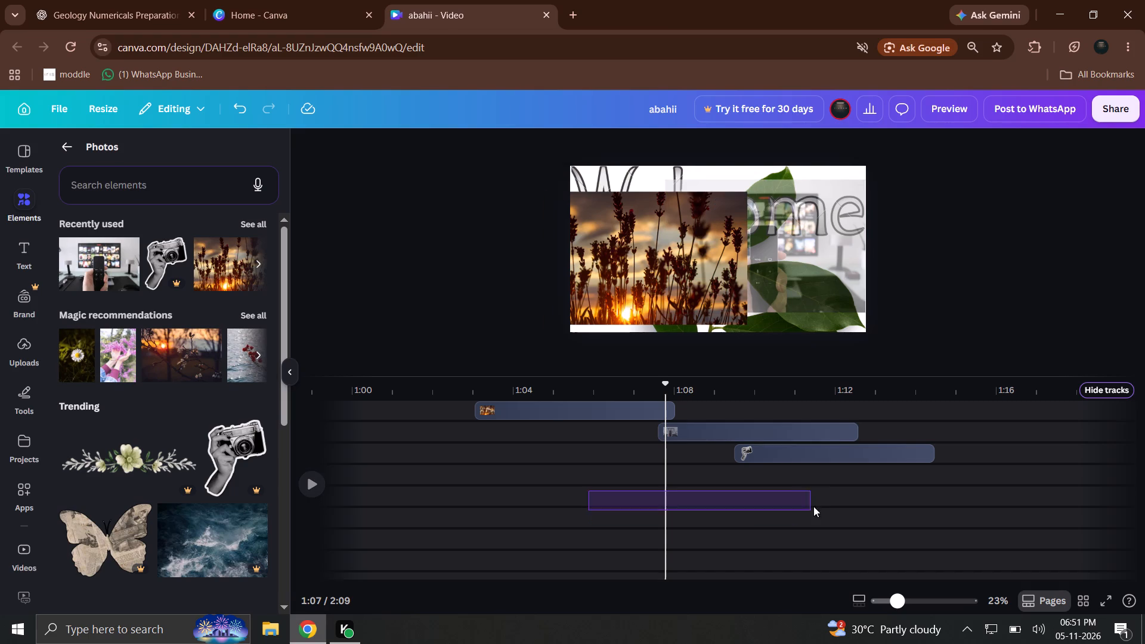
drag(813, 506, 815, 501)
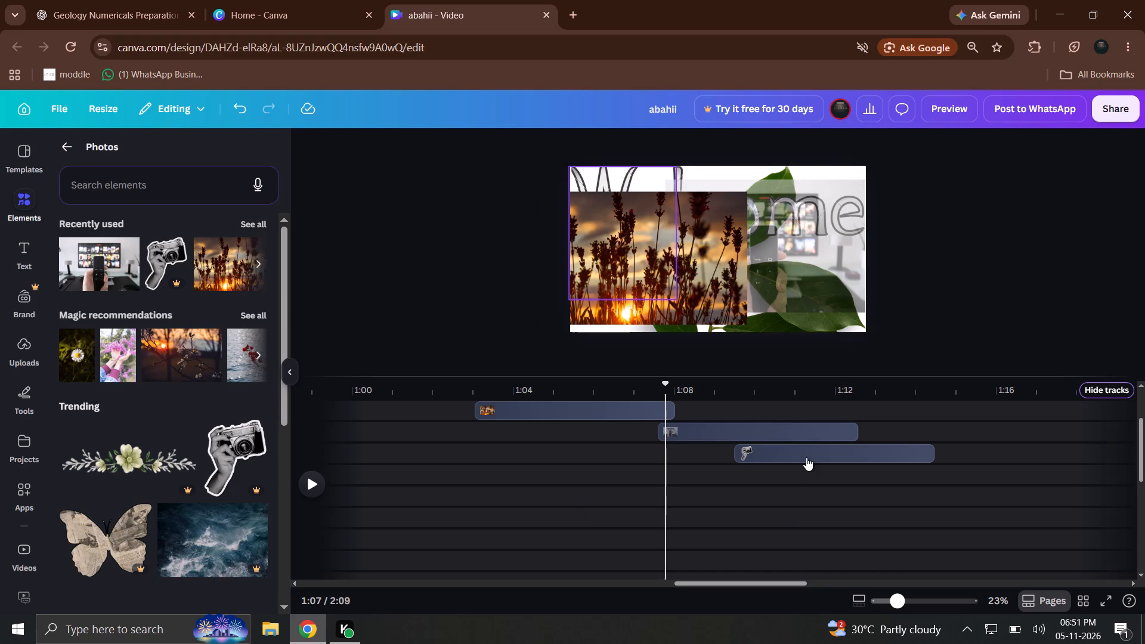
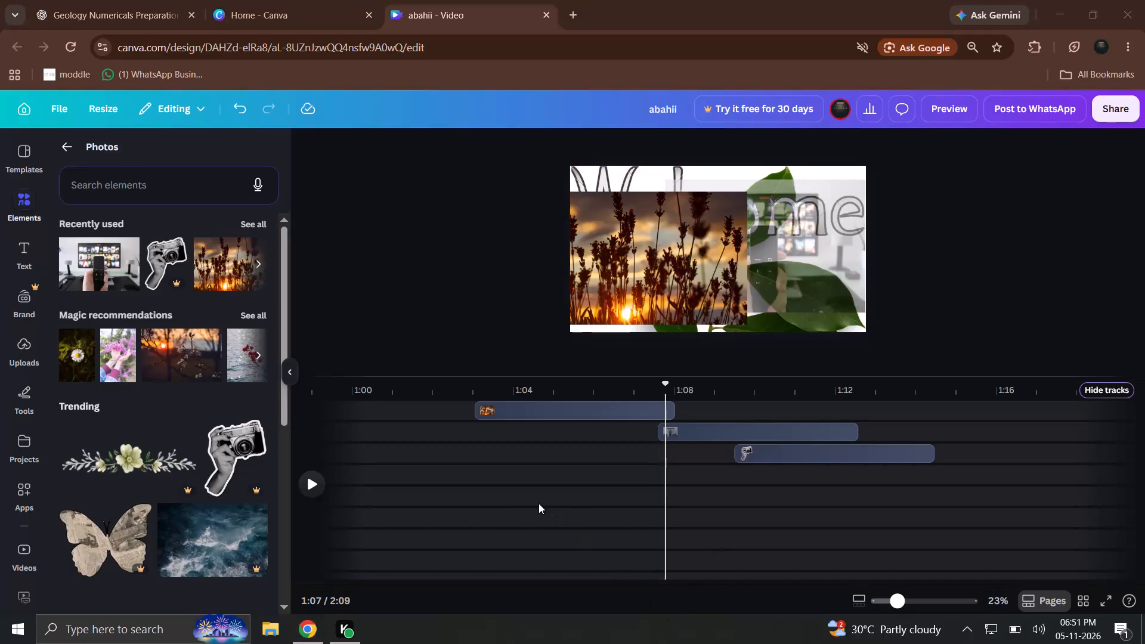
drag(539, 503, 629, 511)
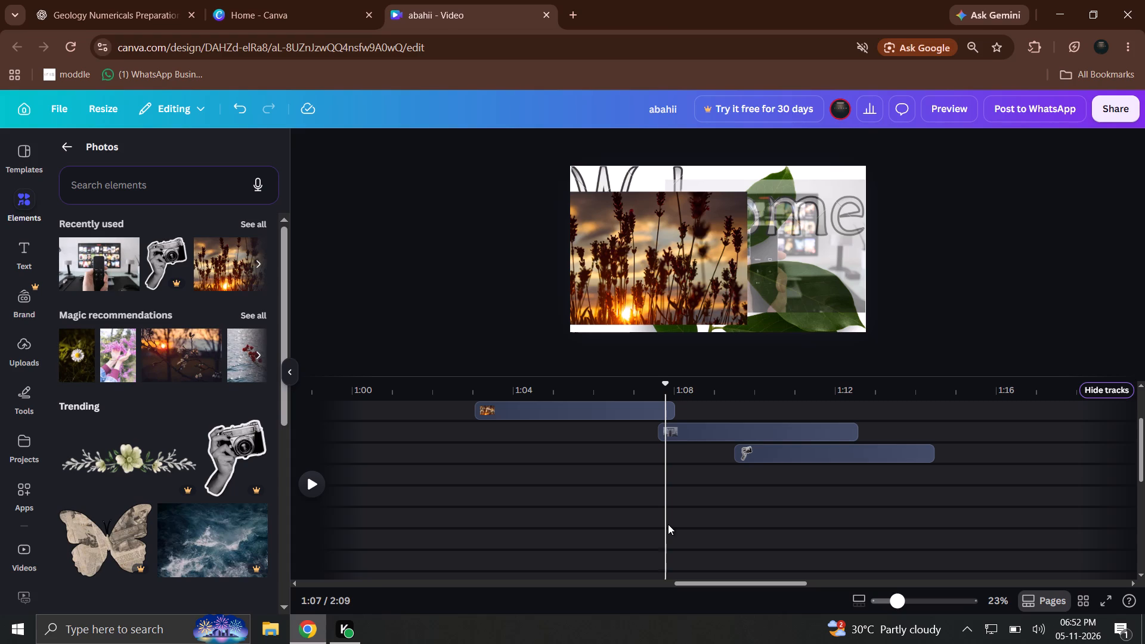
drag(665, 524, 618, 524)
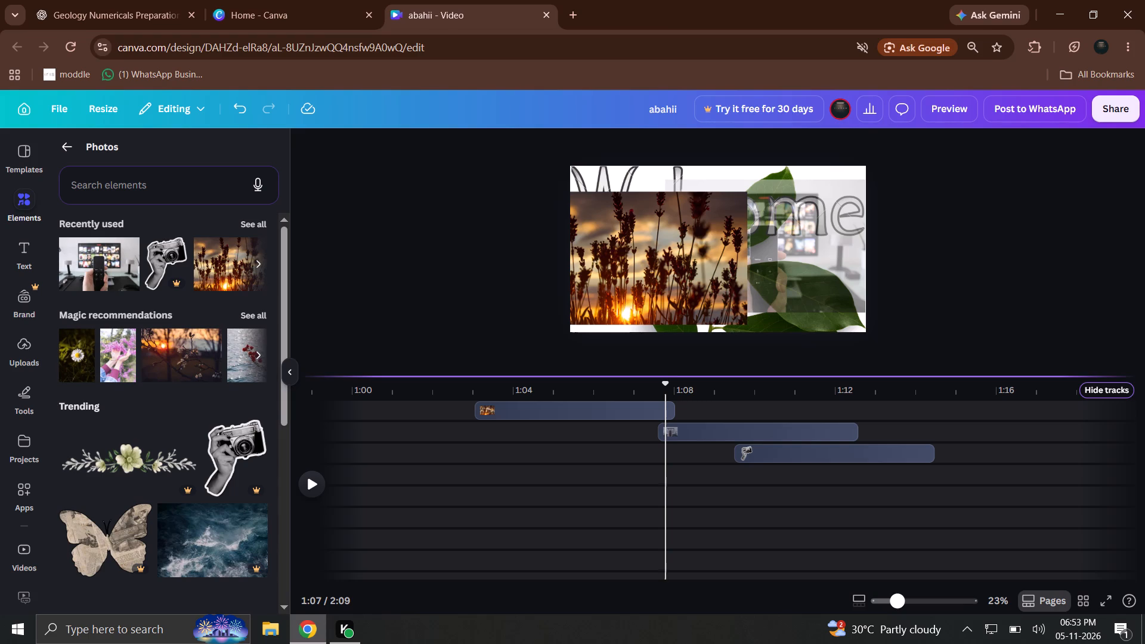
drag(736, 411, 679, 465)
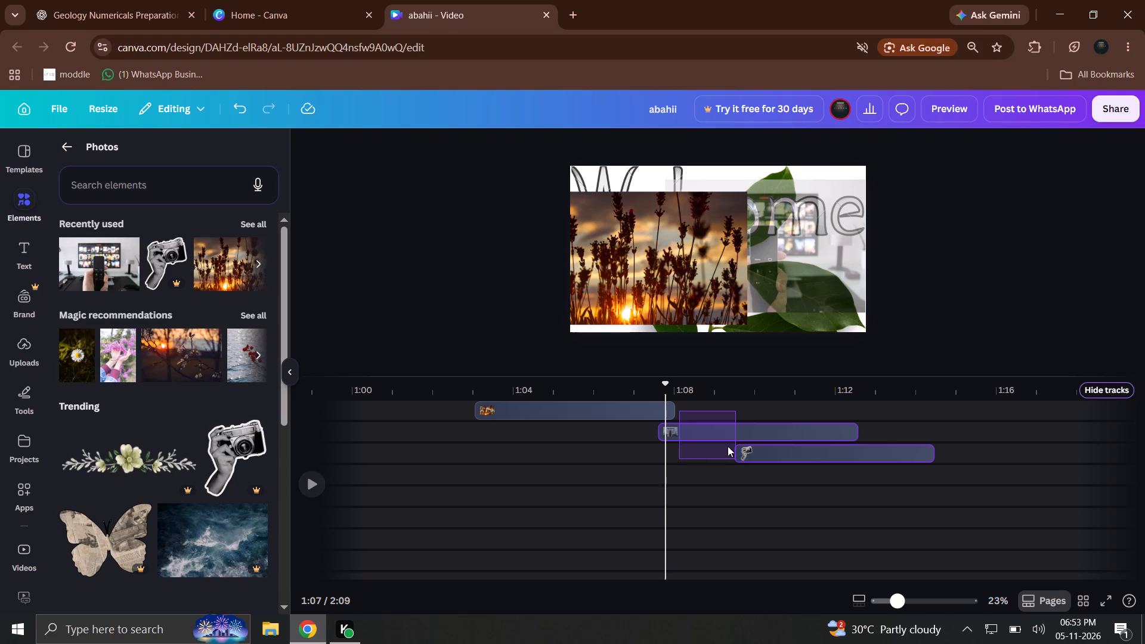
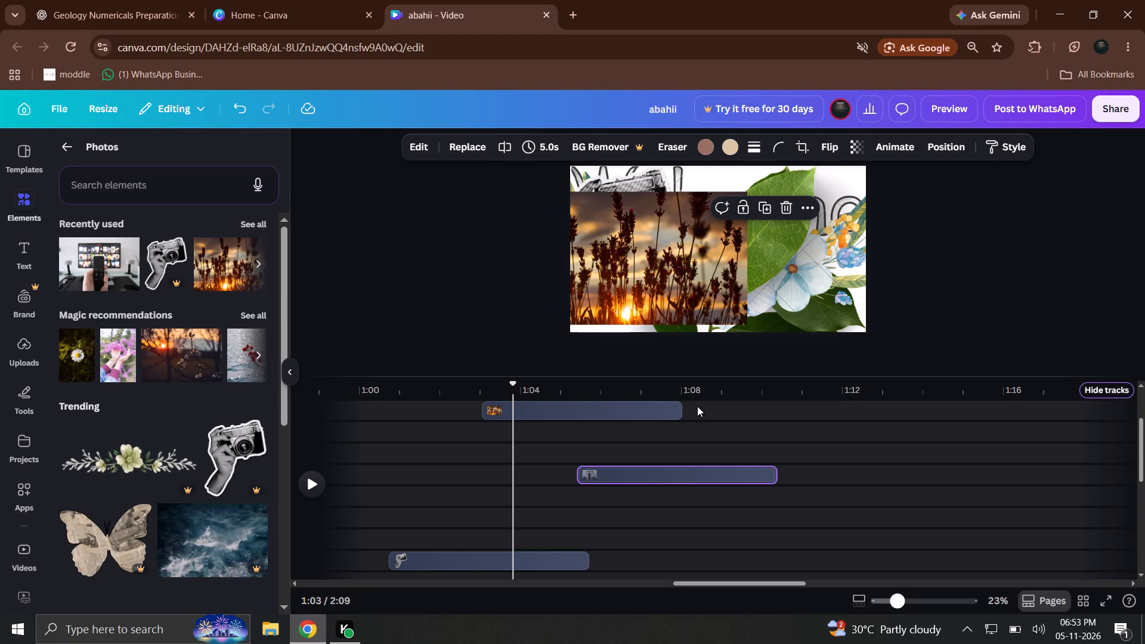
Move the sunset meadow and TV-viewing photo clips together about 3.5 seconds earlier, starting the sunset clip just before 1:00.
drag(683, 411, 628, 512)
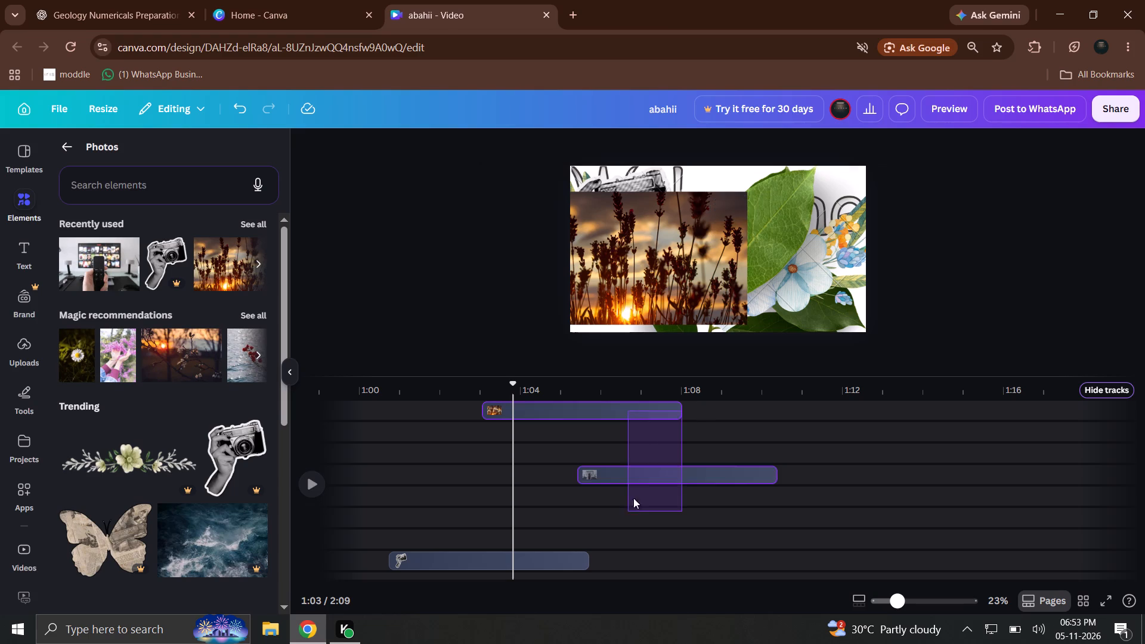
drag(639, 484, 499, 488)
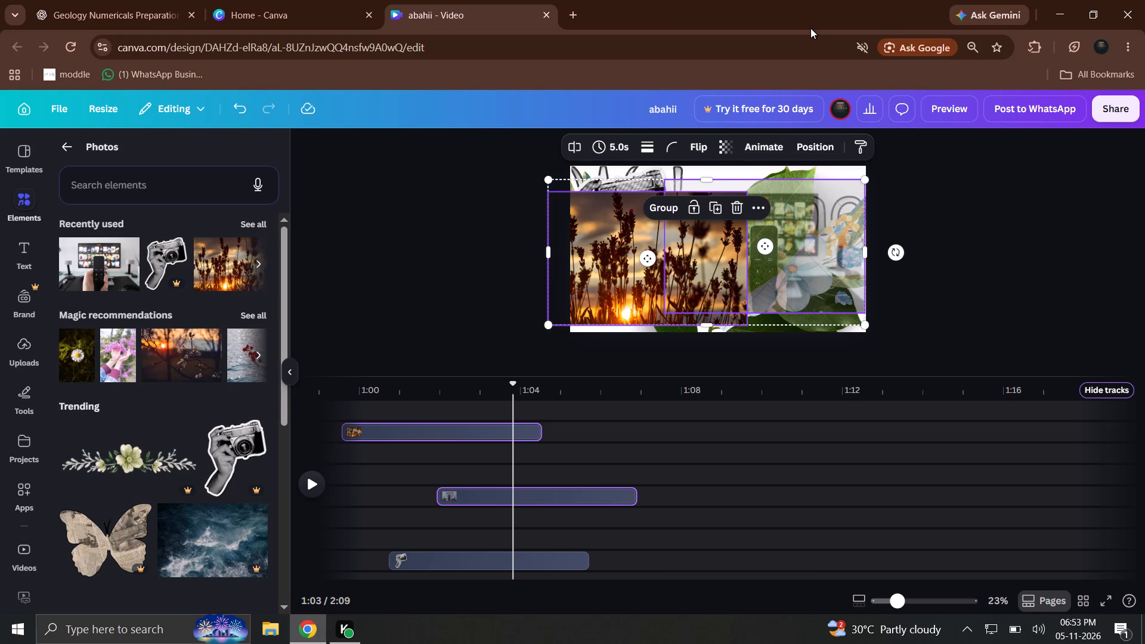
Add the trending white floral garland graphic to the timeline's upper track at about 1:07.
drag(144, 461, 710, 523)
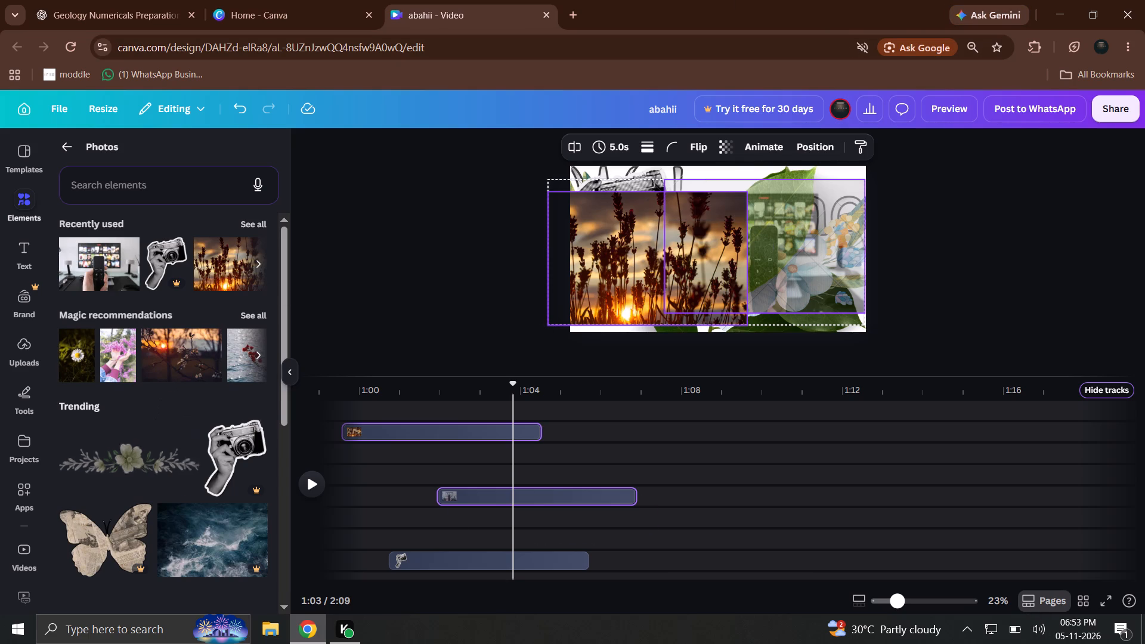
drag(710, 523, 734, 407)
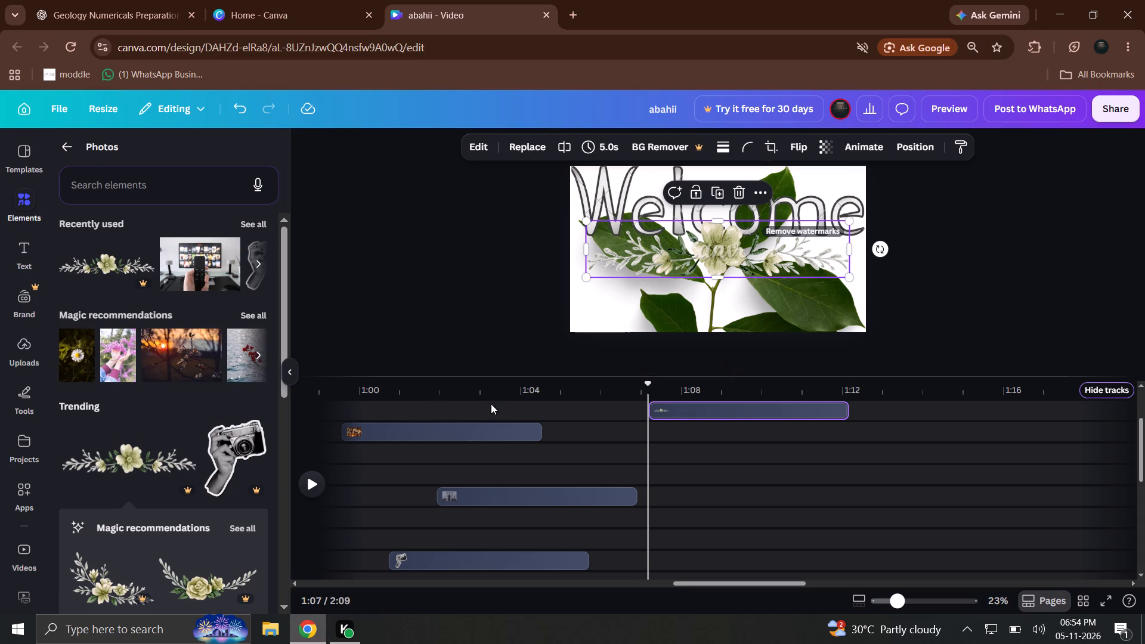
Add the recommended photo of branches against a sunset to the timeline at about 1:06, on the track below the garland.
click(411, 407)
drag(160, 337, 639, 437)
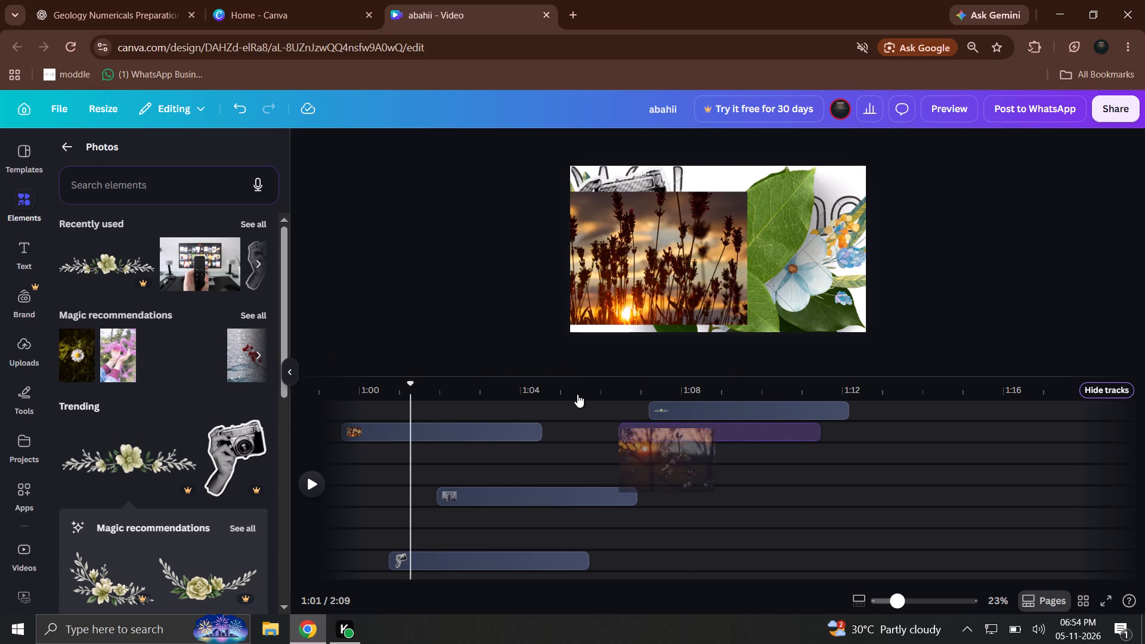
Play the video from the beginning to review the opening section.
drag(577, 394, 304, 383)
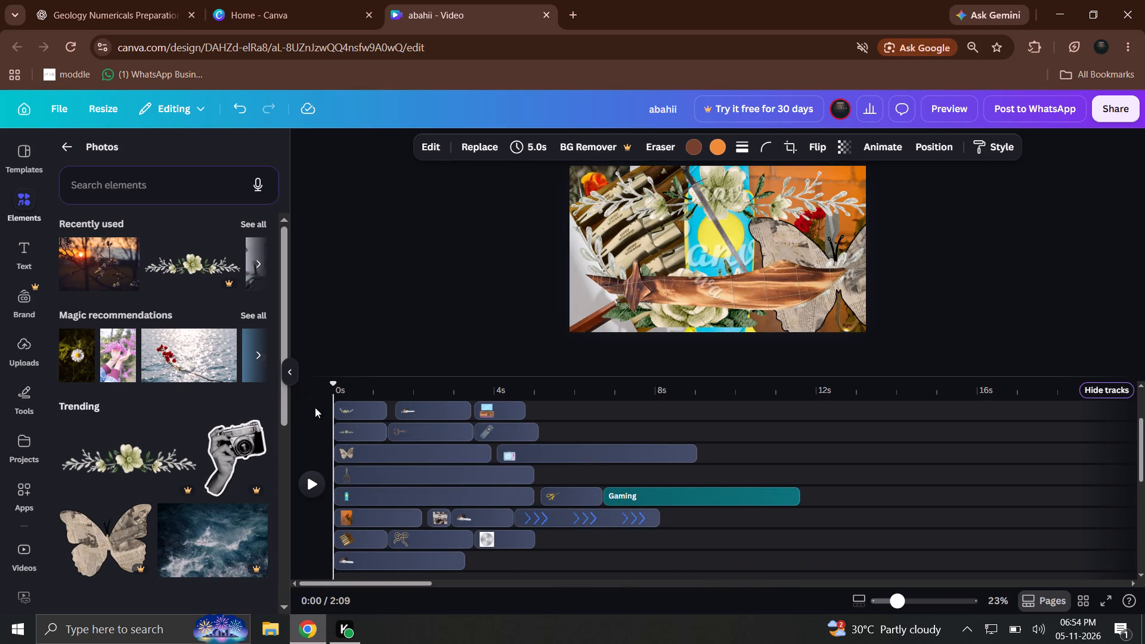
click(305, 491)
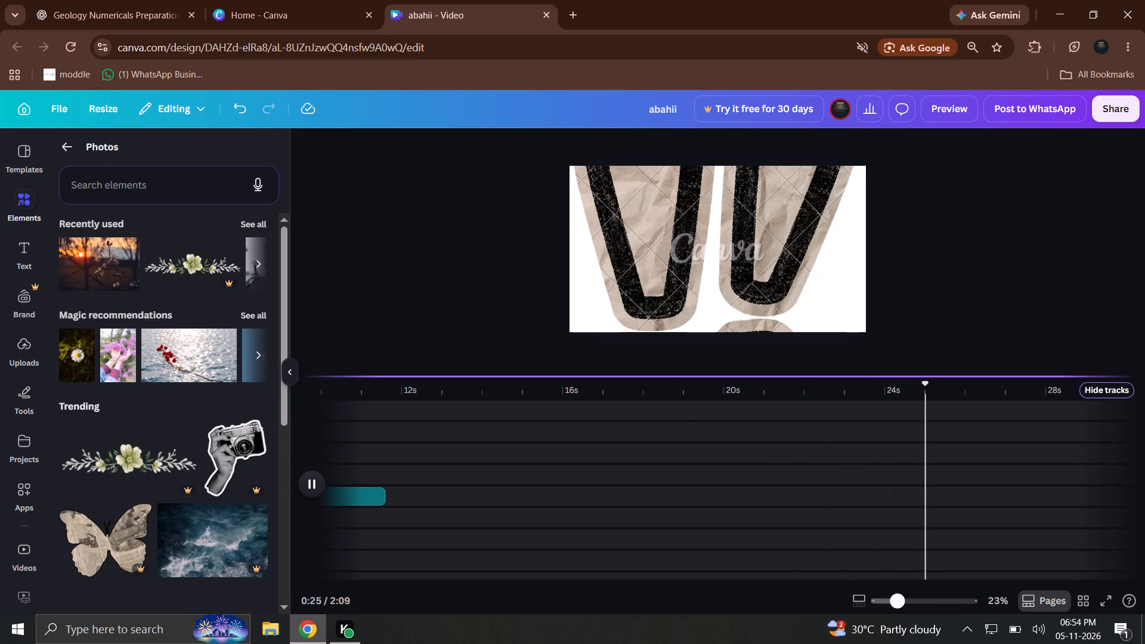
drag(539, 469, 295, 472)
Add the recommended photo of red berries over water to the timeline at about 14 s and show the frame at 14.4 s.
drag(217, 332, 556, 431)
drag(531, 381, 500, 383)
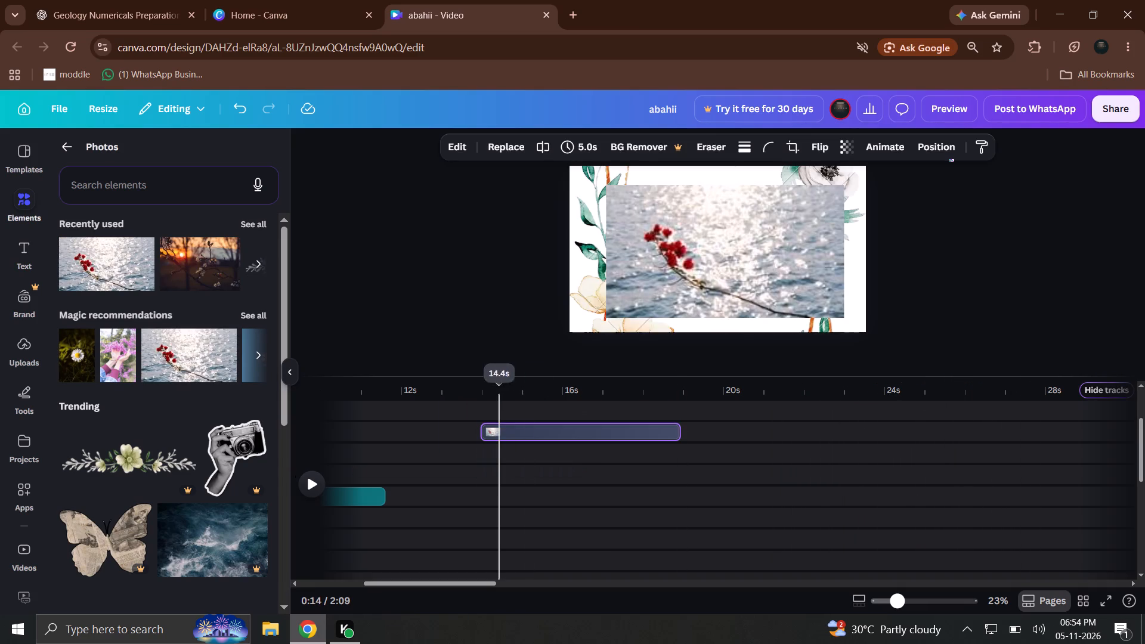
Shrink the red berries photo to a small thumbnail over the flower near the canvas's upper-right corner.
click(682, 280)
click(608, 310)
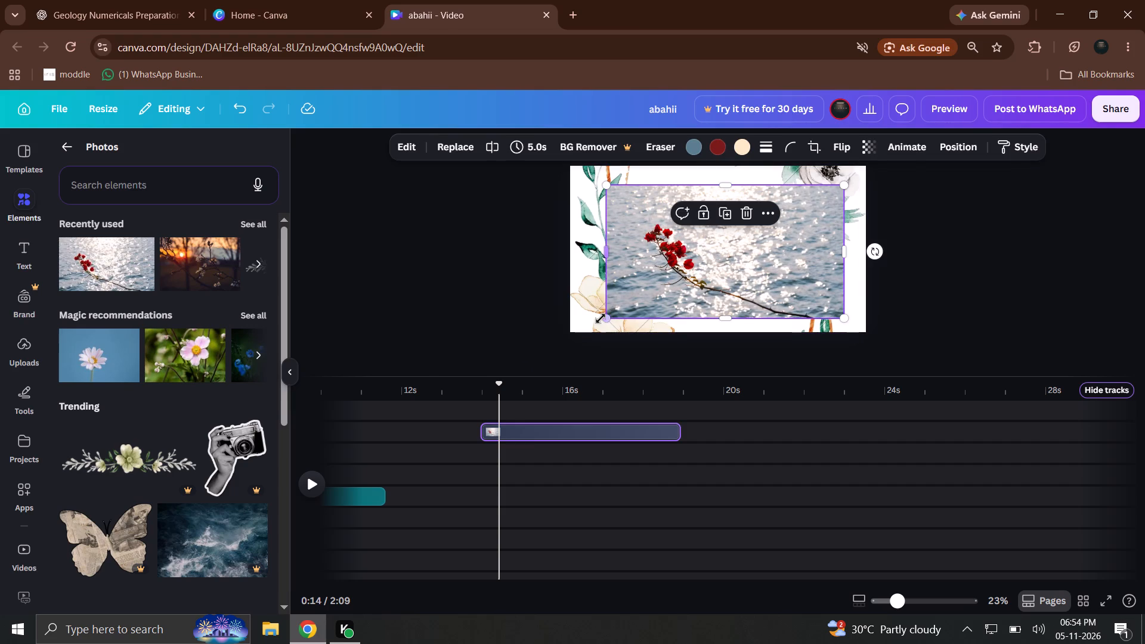
drag(601, 318, 799, 191)
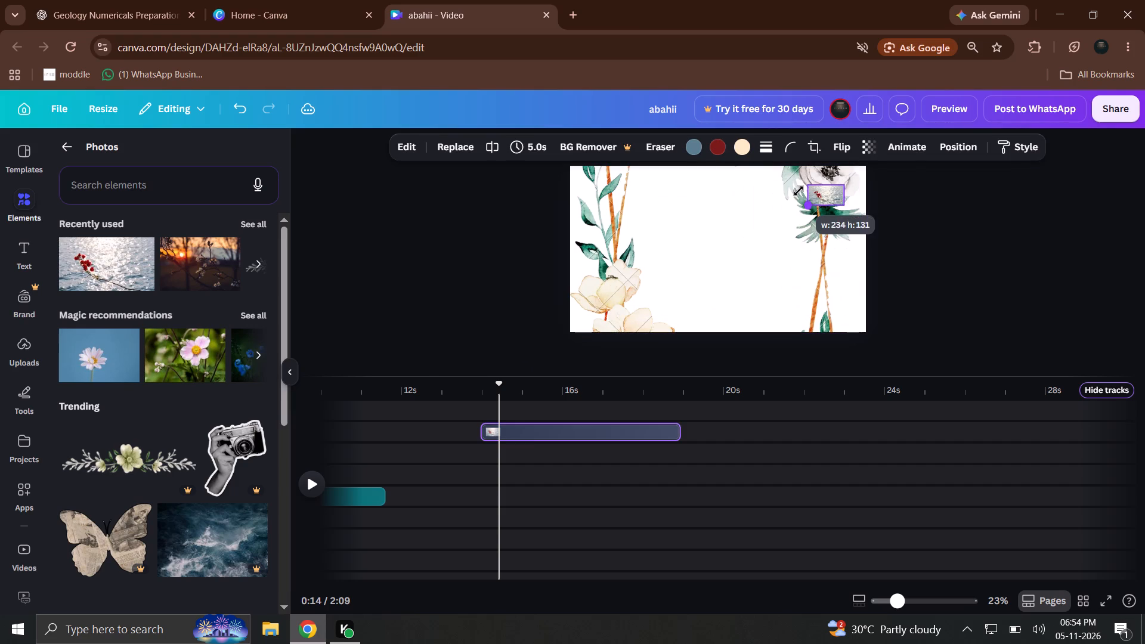
drag(799, 191, 785, 218)
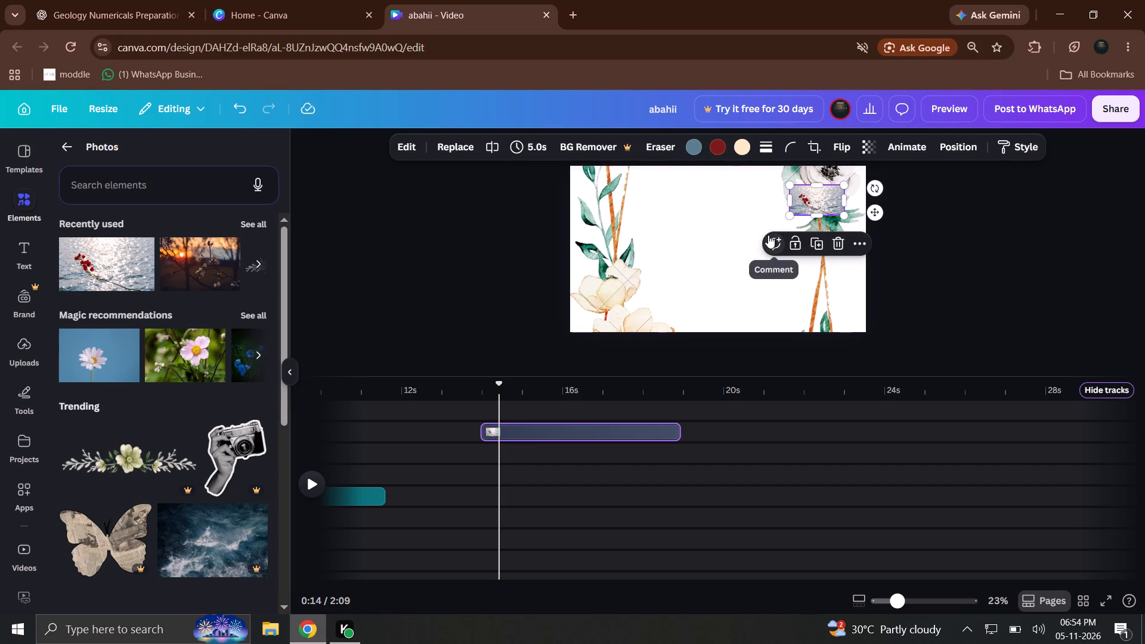
Move the red berries clip earlier on its track so it starts at about 8 s.
drag(574, 434, 372, 428)
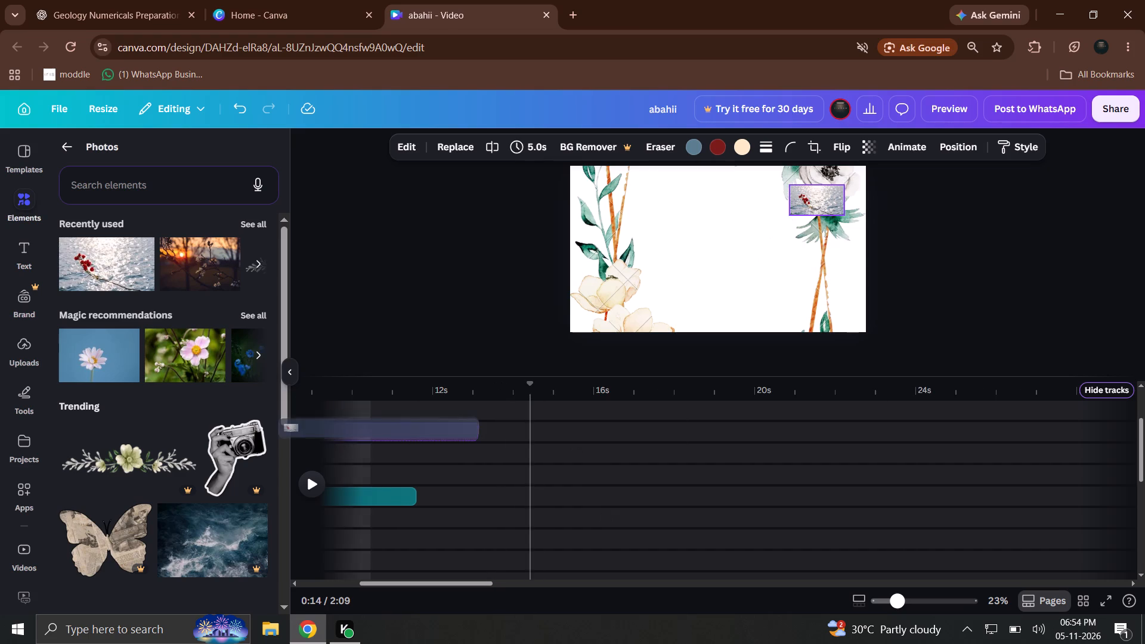
Add the photo of newspaper-wrapped red flowers with a camera at about 11 s and position it in the canvas's upper-left corner.
scroll(218, 488, down, 5)
drag(257, 371, 459, 466)
drag(773, 265, 685, 278)
drag(685, 278, 577, 250)
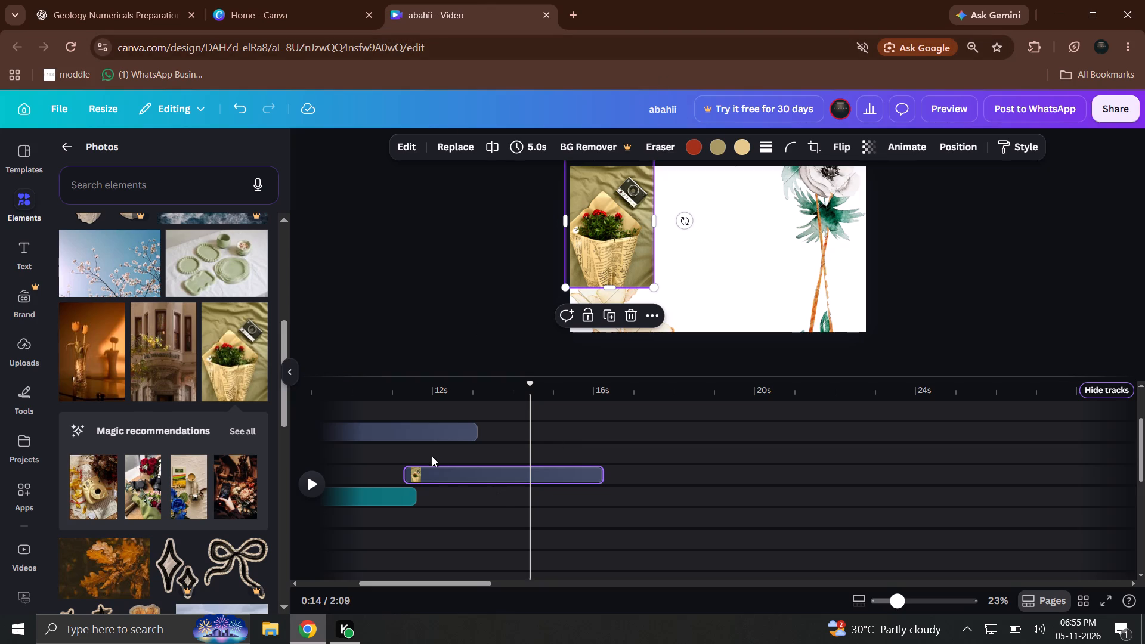
drag(455, 476, 185, 479)
Add the recommended photo of blue roses with coffee to the empty timeline area at about 0:29.
drag(184, 490, 510, 472)
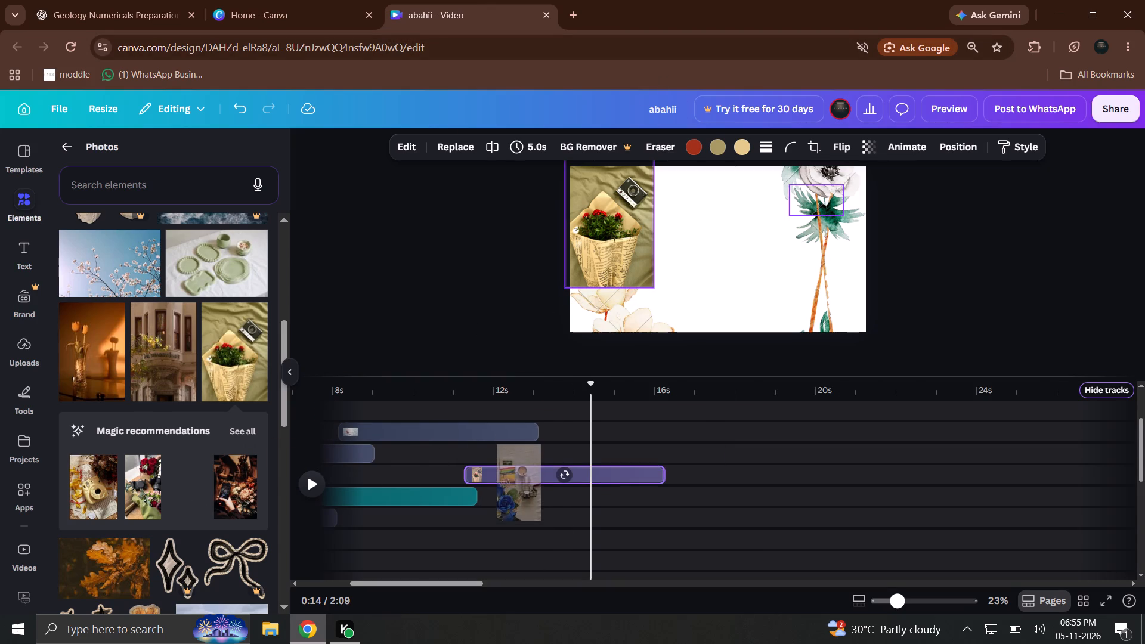
drag(510, 472, 469, 436)
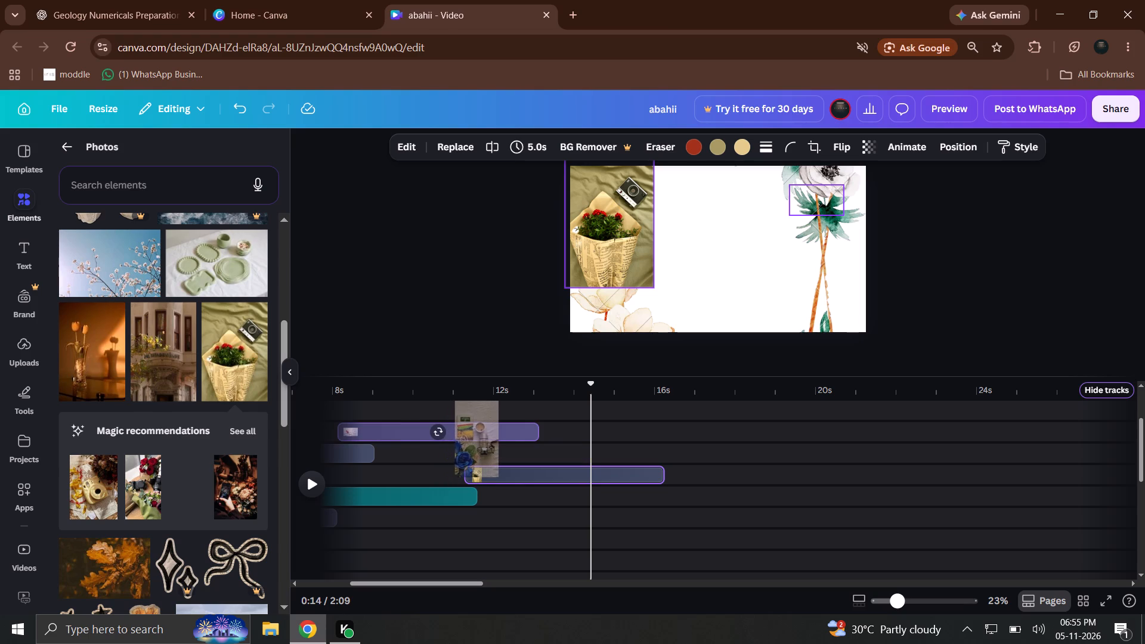
drag(469, 436, 506, 424)
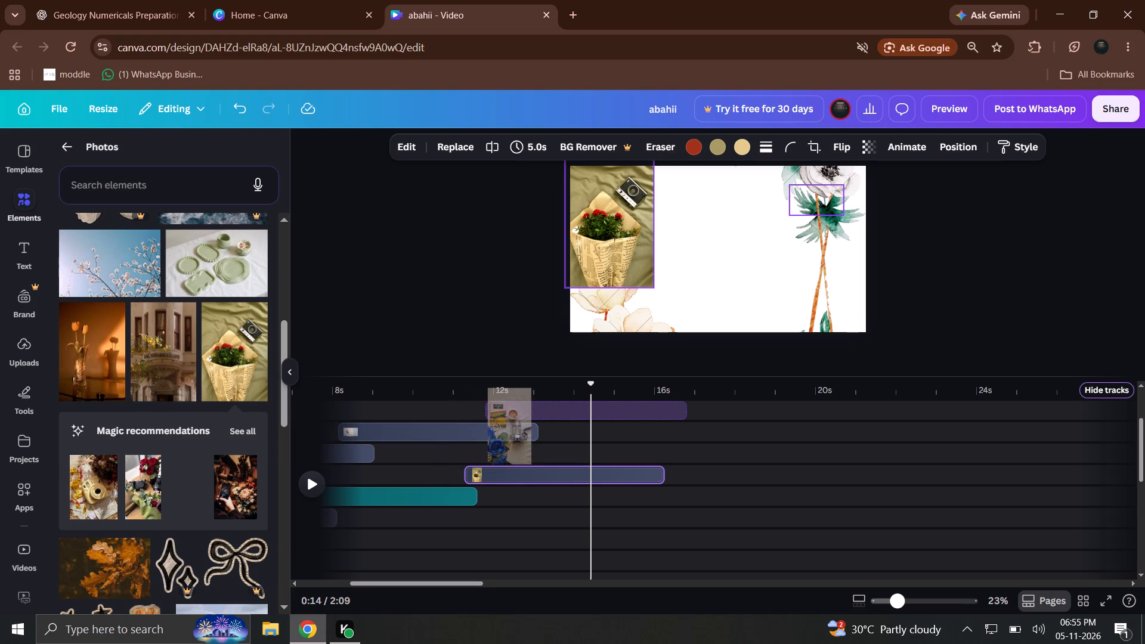
drag(506, 424, 511, 420)
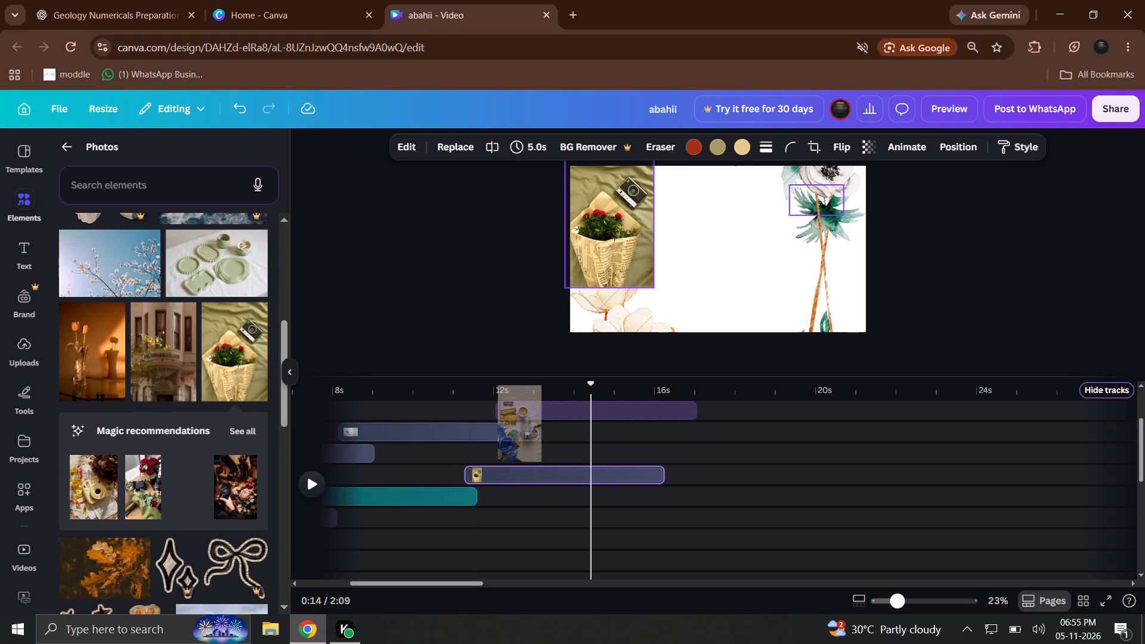
drag(511, 420, 559, 430)
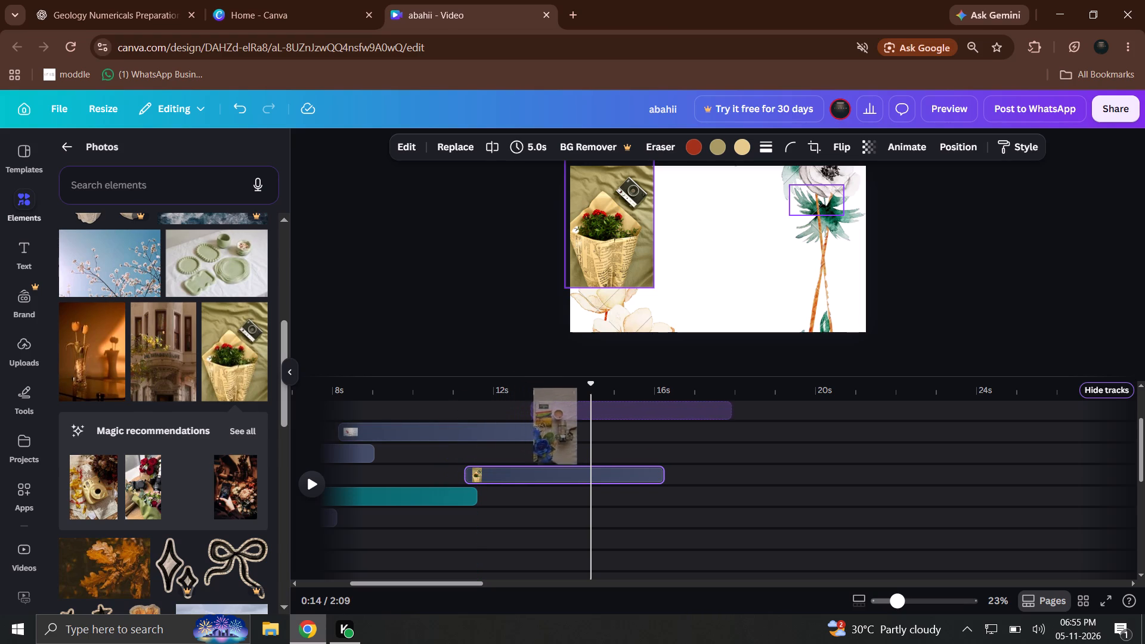
drag(559, 430, 1084, 392)
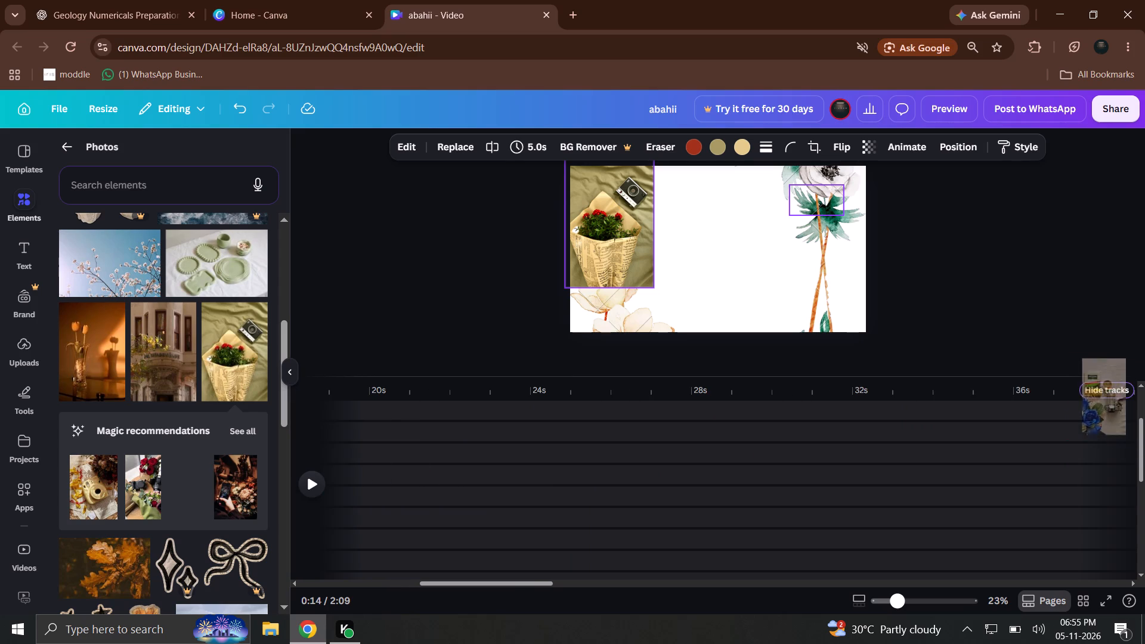
drag(1084, 392, 775, 430)
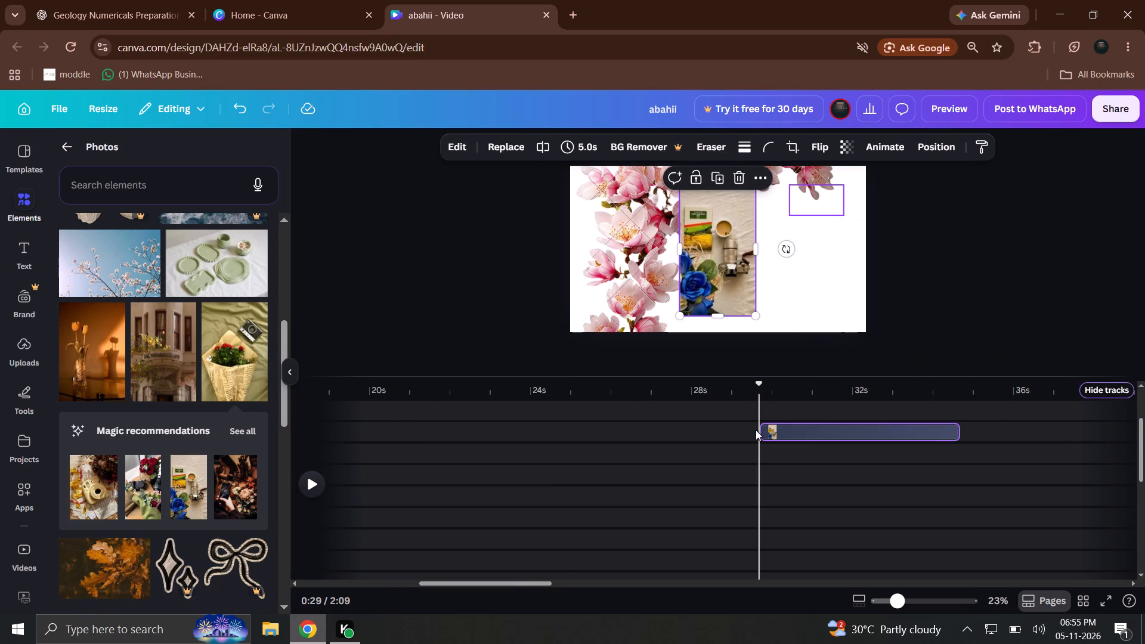
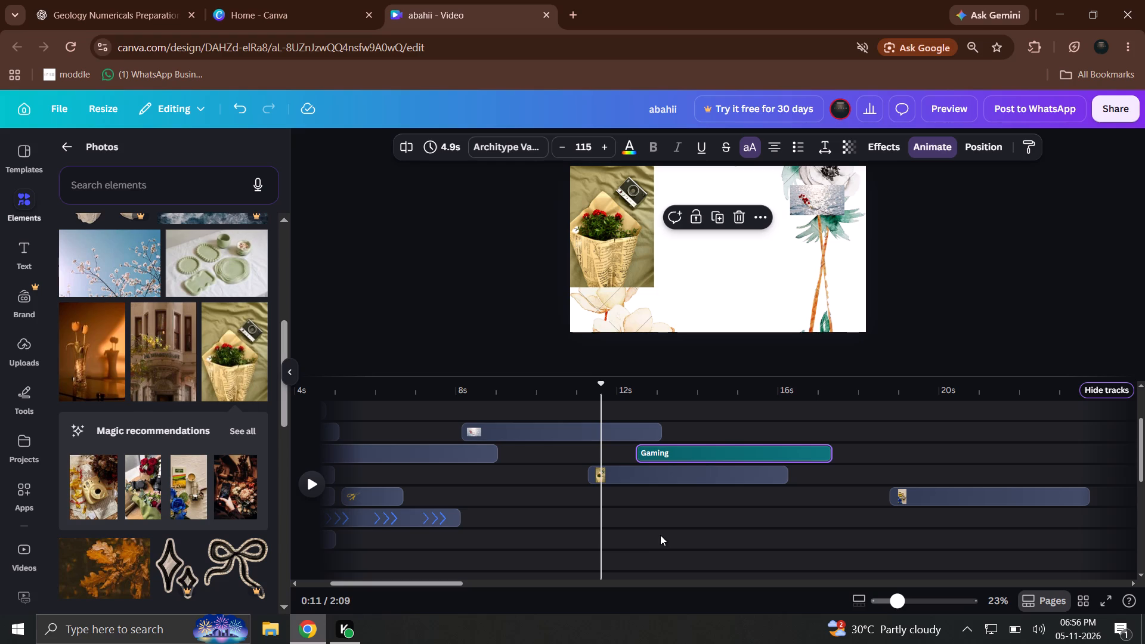
Move the red berries and Gaming clips up one track and later, starting at about 15.4 s and 19.7 s.
click(775, 510)
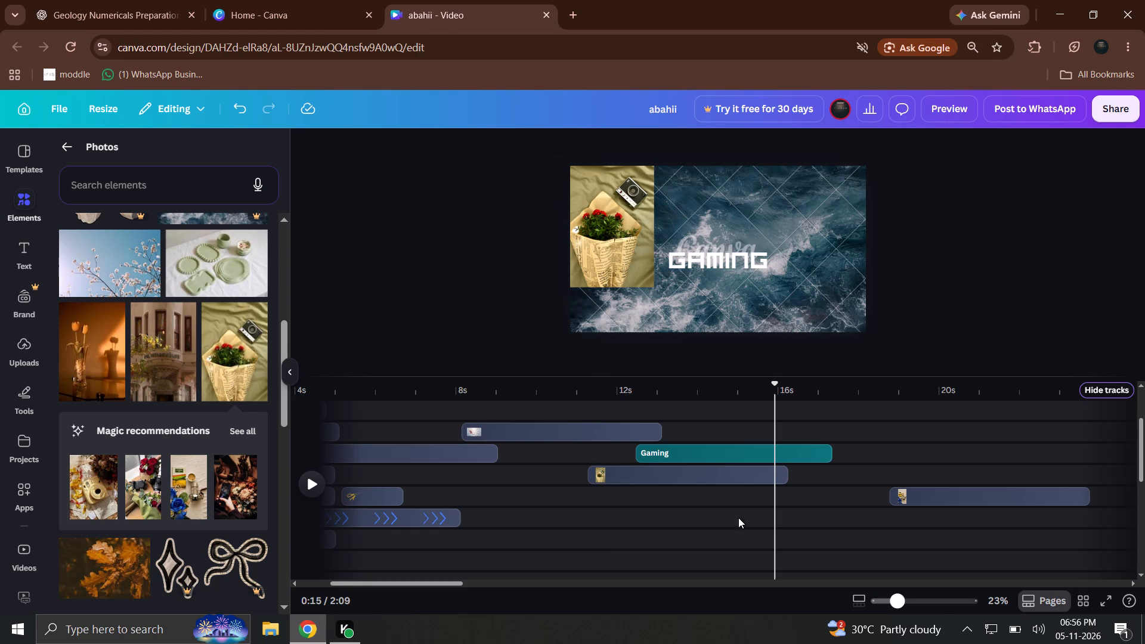
drag(719, 512, 528, 414)
drag(606, 454, 818, 441)
drag(796, 450, 987, 427)
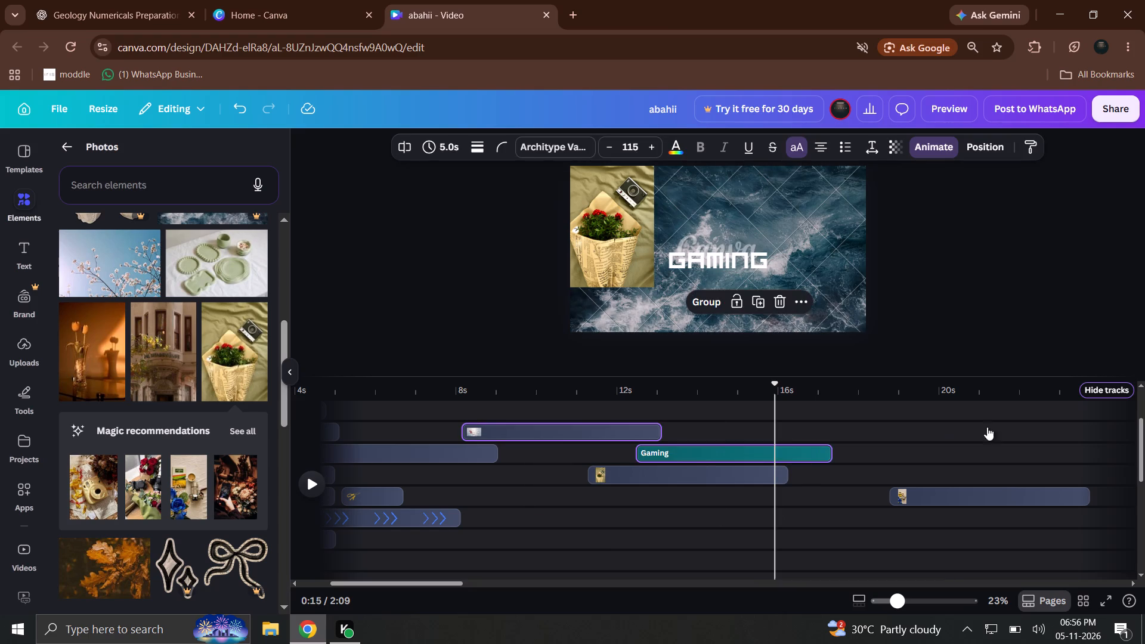
drag(987, 427, 1055, 427)
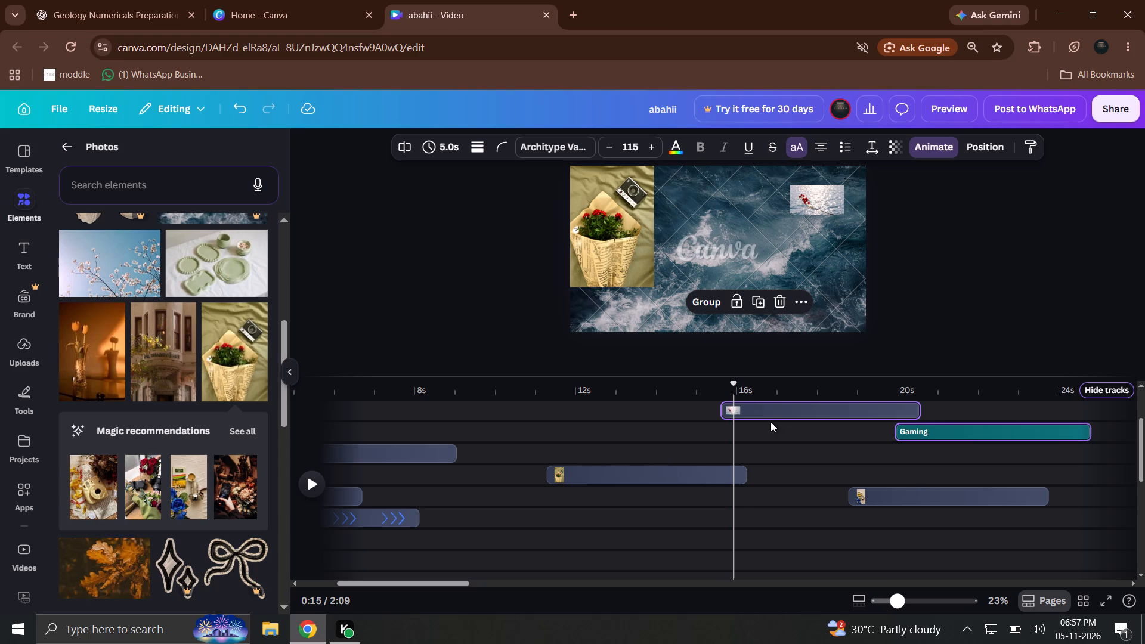
Move the newspaper-wrapped flowers clip later so it starts at about 19.6 s on the track above the blue roses clip.
drag(723, 474, 453, 511)
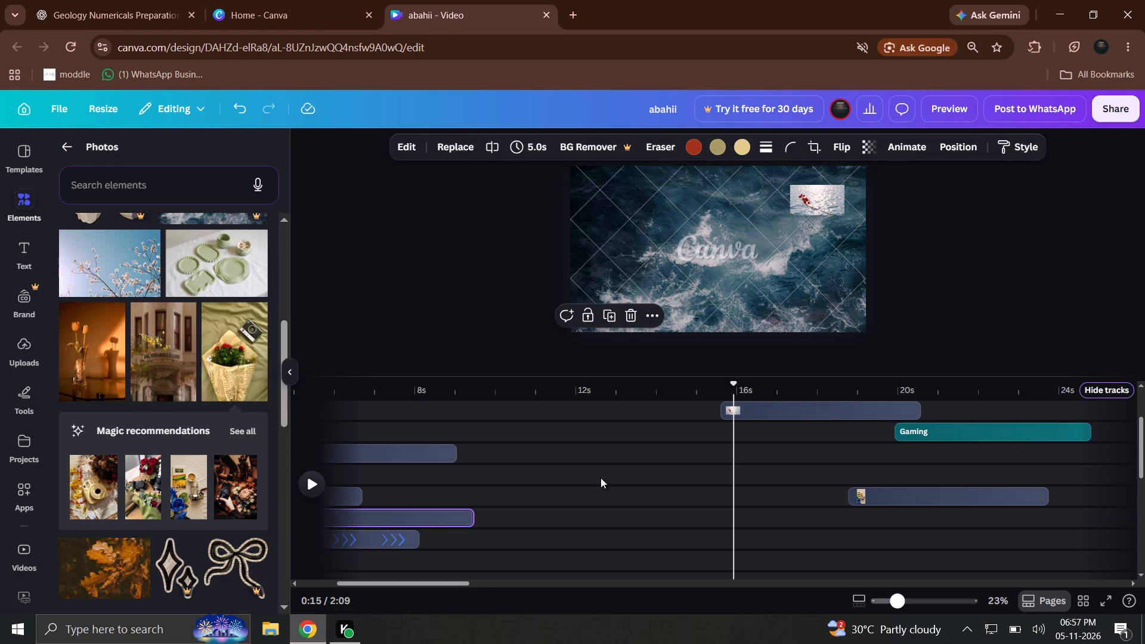
drag(643, 441, 1012, 459)
drag(982, 484, 731, 526)
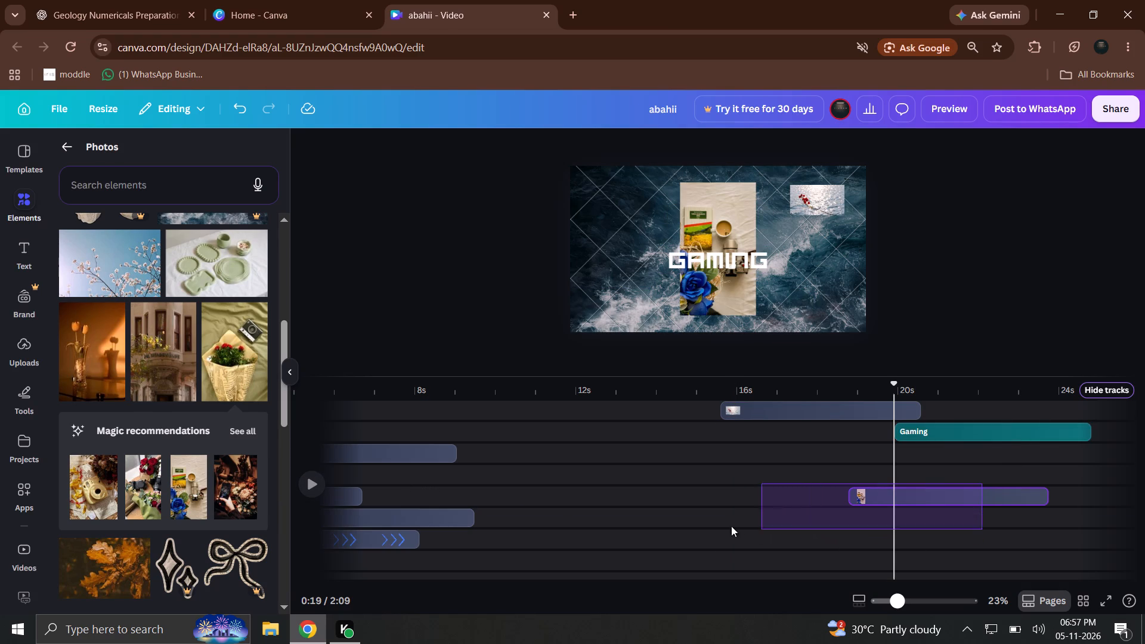
drag(731, 526, 347, 502)
drag(336, 513, 981, 478)
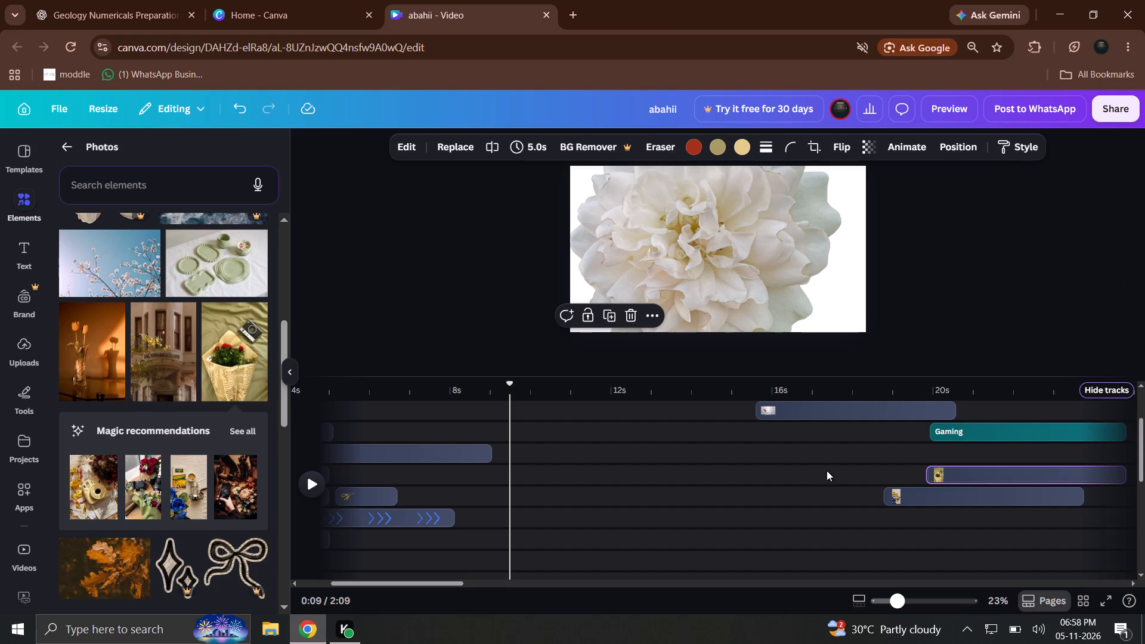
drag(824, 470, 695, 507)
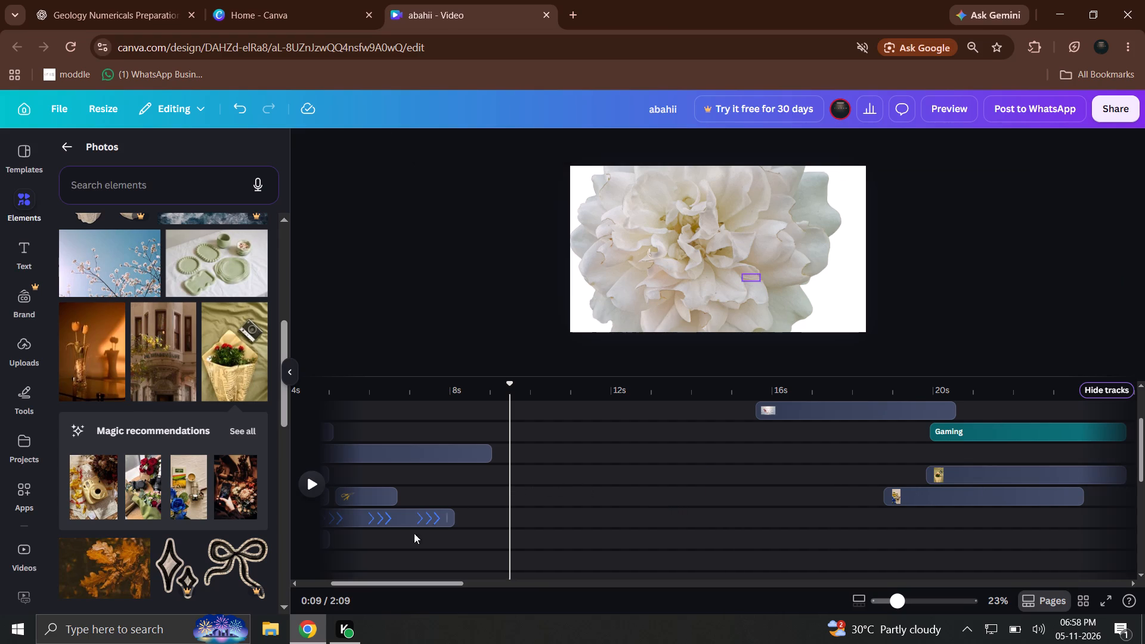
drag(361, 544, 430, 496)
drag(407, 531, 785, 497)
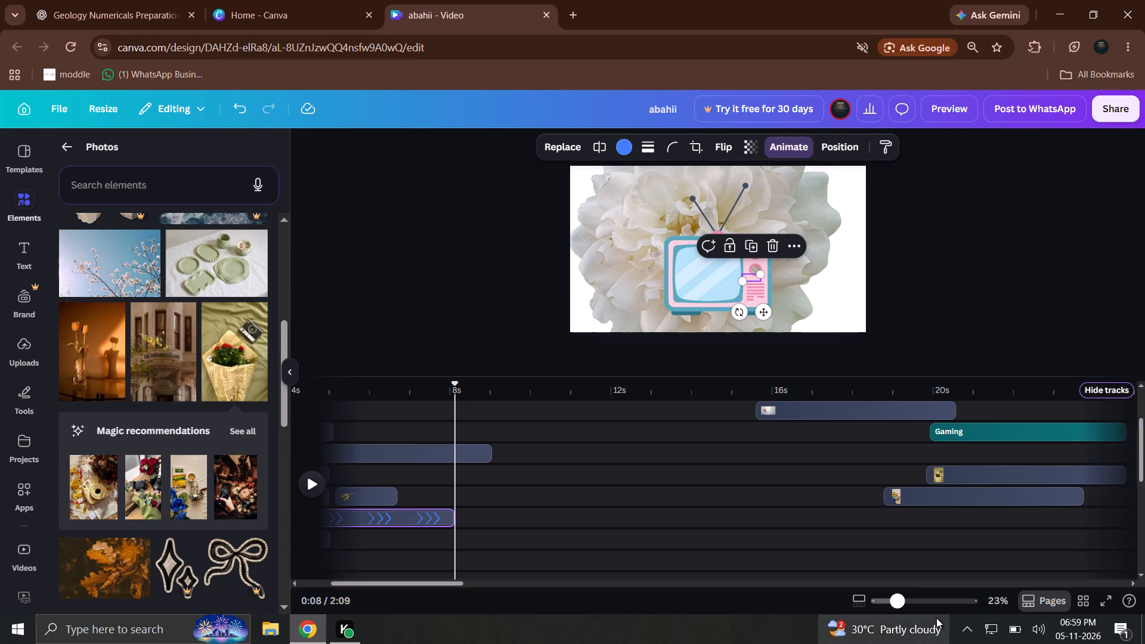
Move the berries, Gaming, newspaper-wrapped flowers and blue roses clips together about 6 s earlier, with the berries clip starting at about 9.5 s.
drag(837, 540, 1079, 416)
drag(1030, 481, 789, 475)
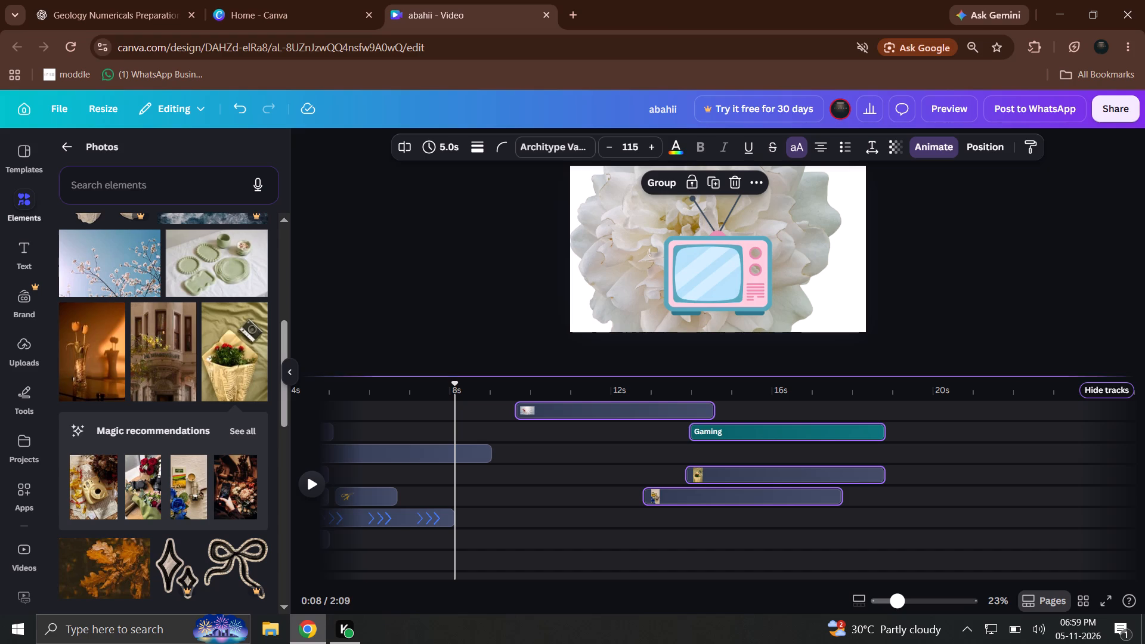
Trim the ends of the berries, Gaming, newspaper-wrapped flowers and blue roses clips together down to 0.1 s.
drag(877, 472, 663, 539)
drag(735, 482, 649, 493)
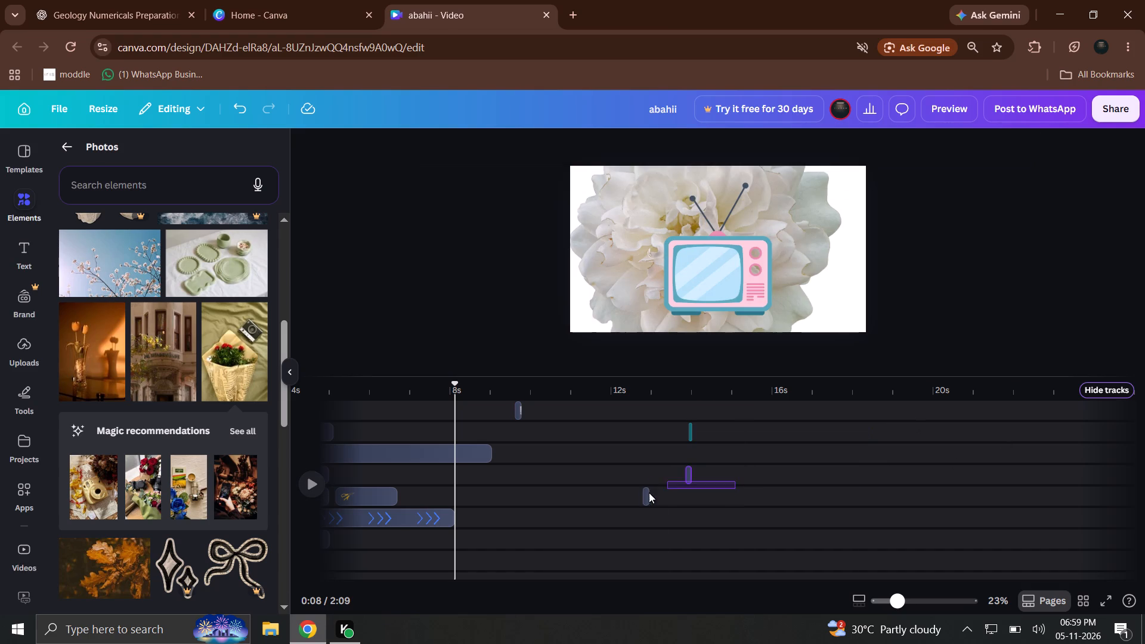
drag(649, 493, 645, 493)
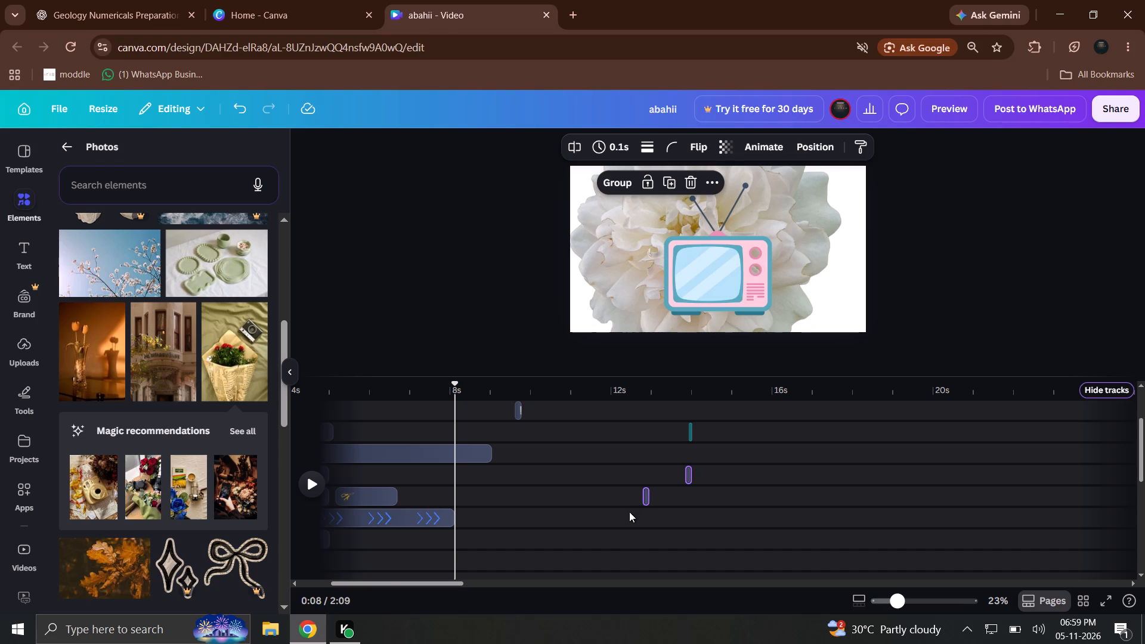
Move the blue arrows clip to a lower track, starting at about 6.6 s where the short yellow object photo clip ends.
drag(424, 530, 437, 512)
drag(429, 511, 804, 512)
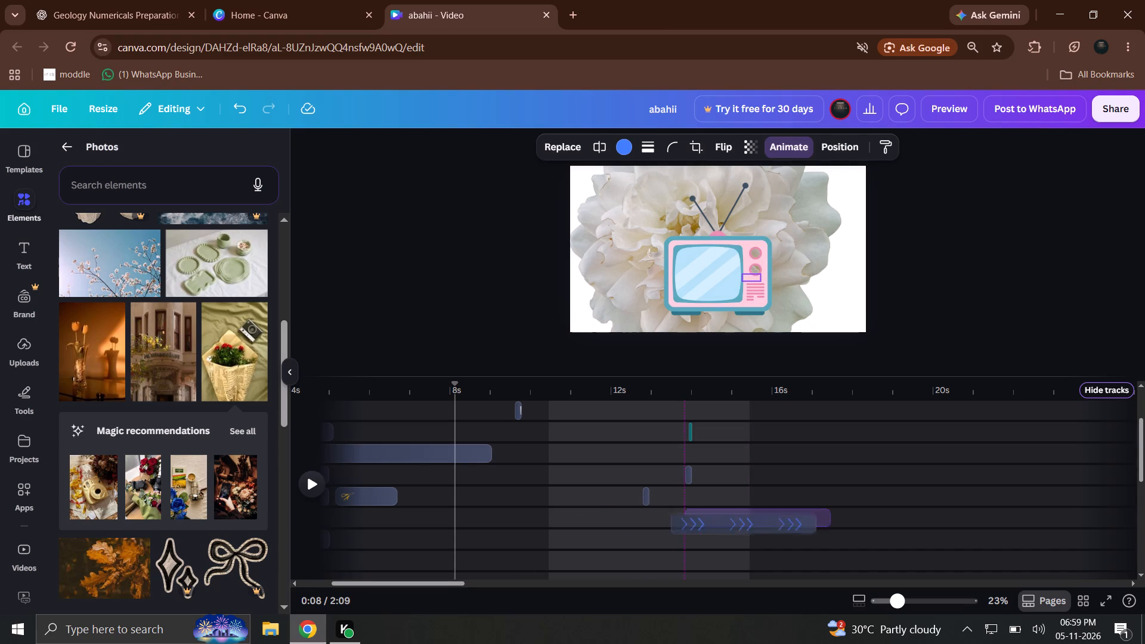
drag(804, 512, 801, 515)
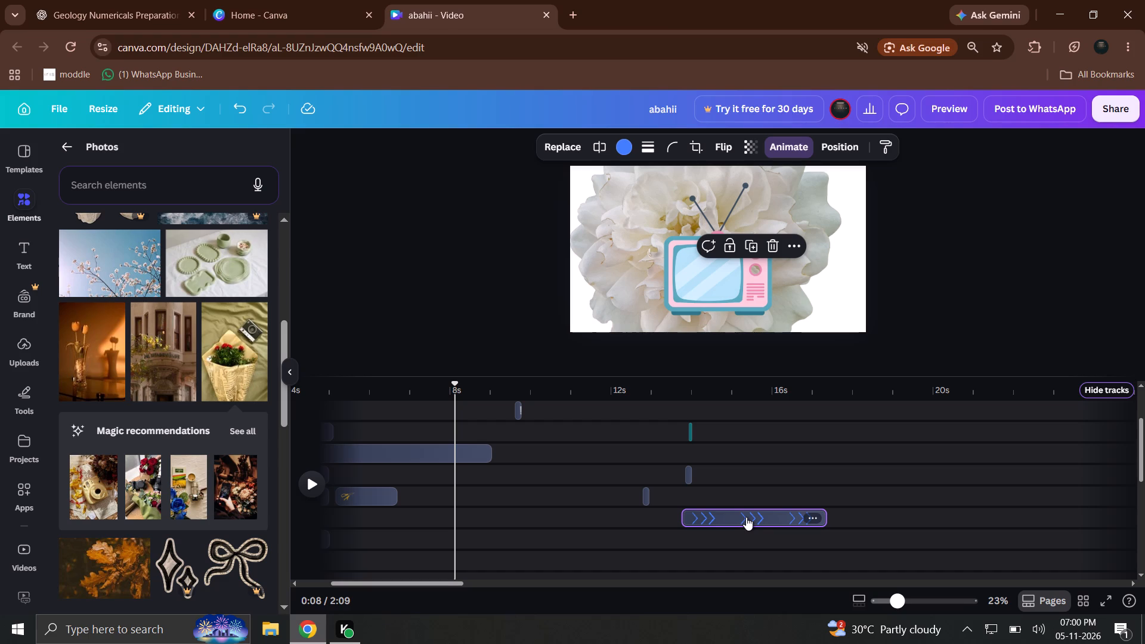
drag(746, 517, 669, 524)
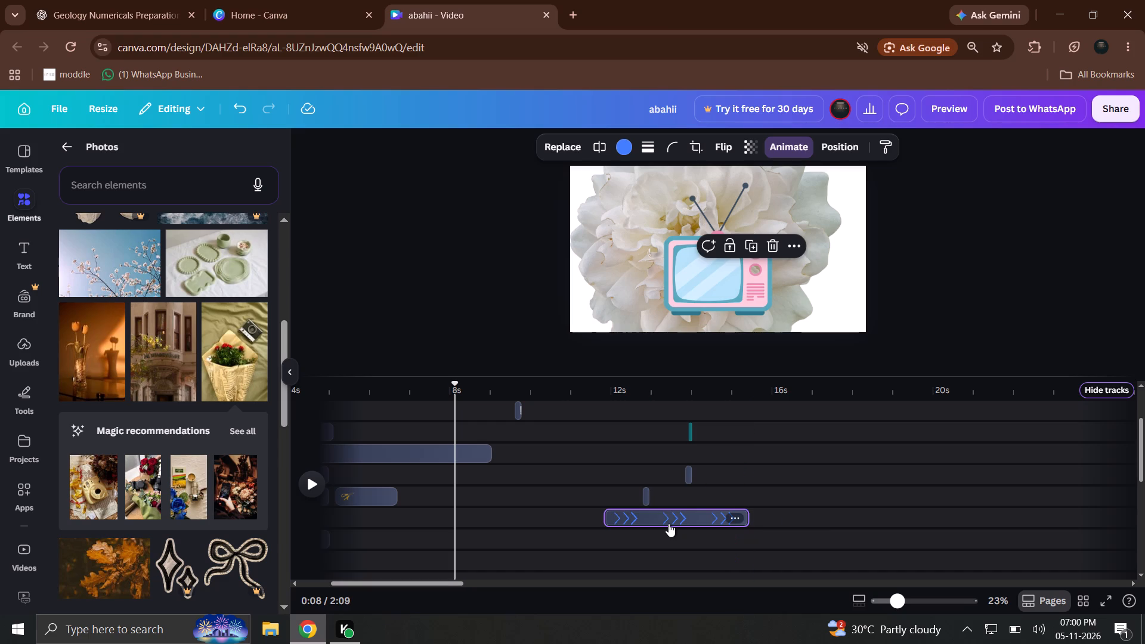
drag(669, 524, 459, 546)
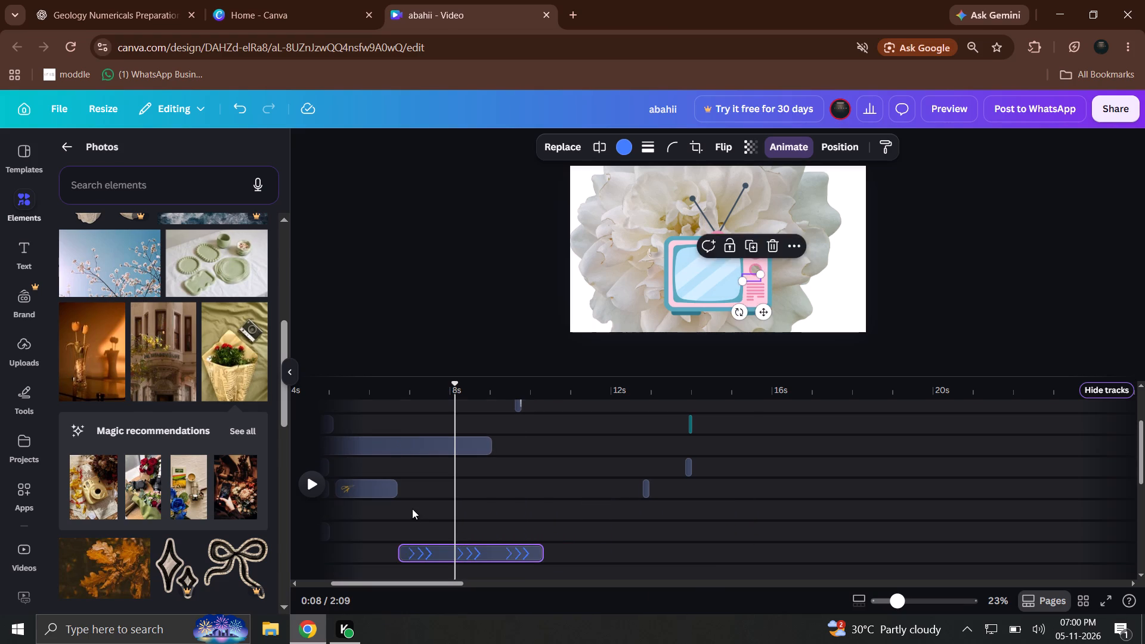
Select the short yellow object photo clip that ends at about 6.6 s.
drag(413, 507, 343, 479)
drag(352, 478, 427, 491)
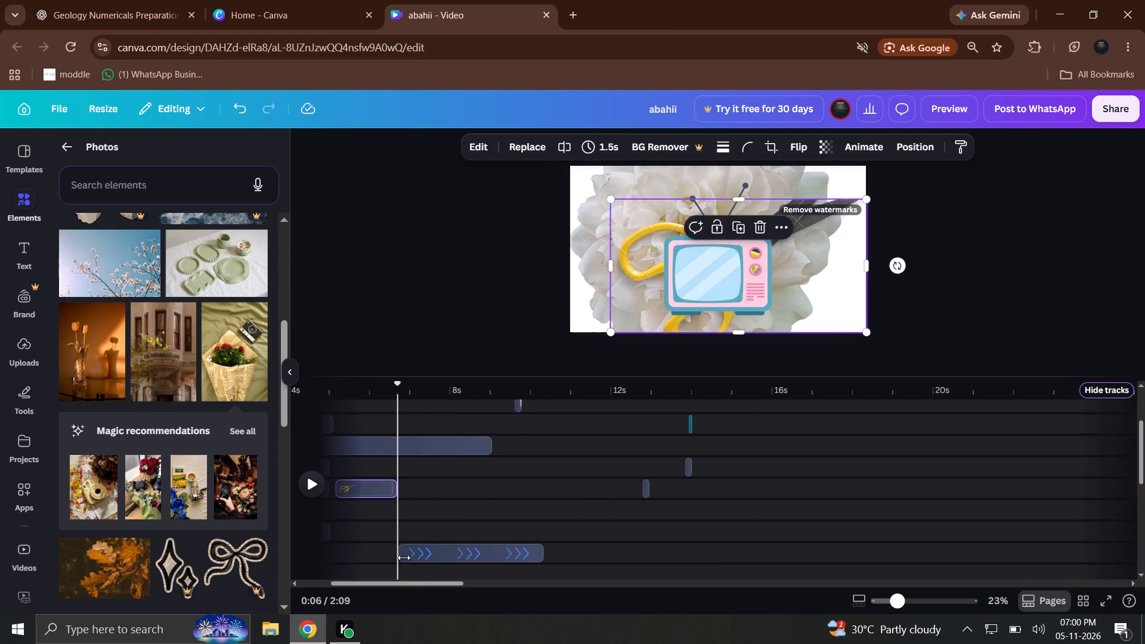
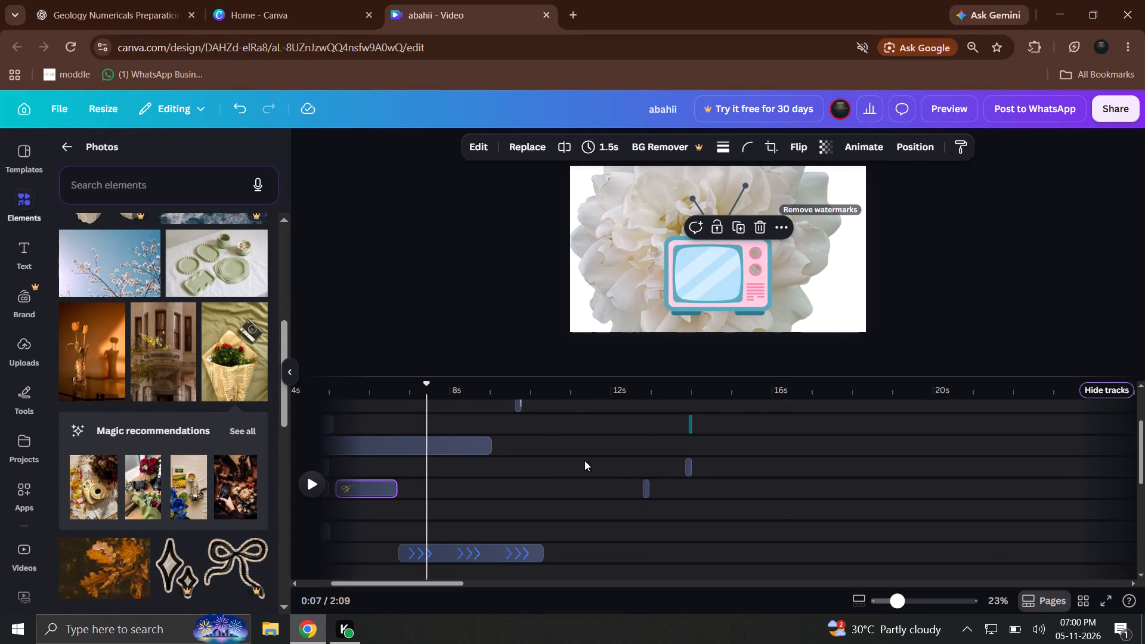
Move the 0.1 s graphic clip at about 13.8 s later along its own track, starting at about 15.5 s.
drag(614, 479, 777, 516)
drag(686, 468, 758, 470)
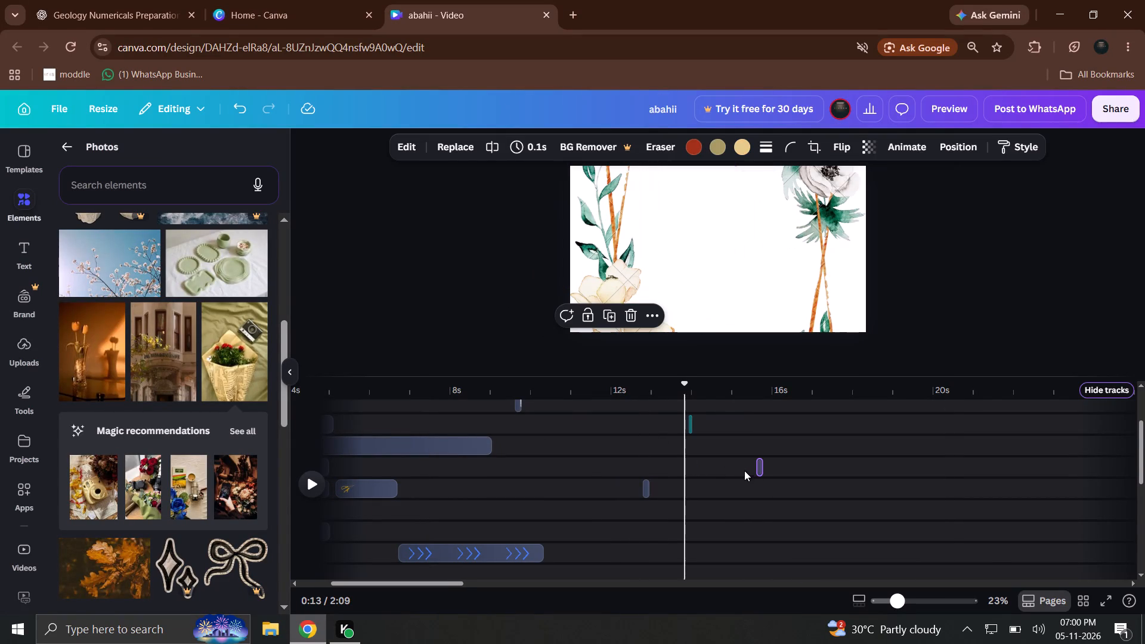
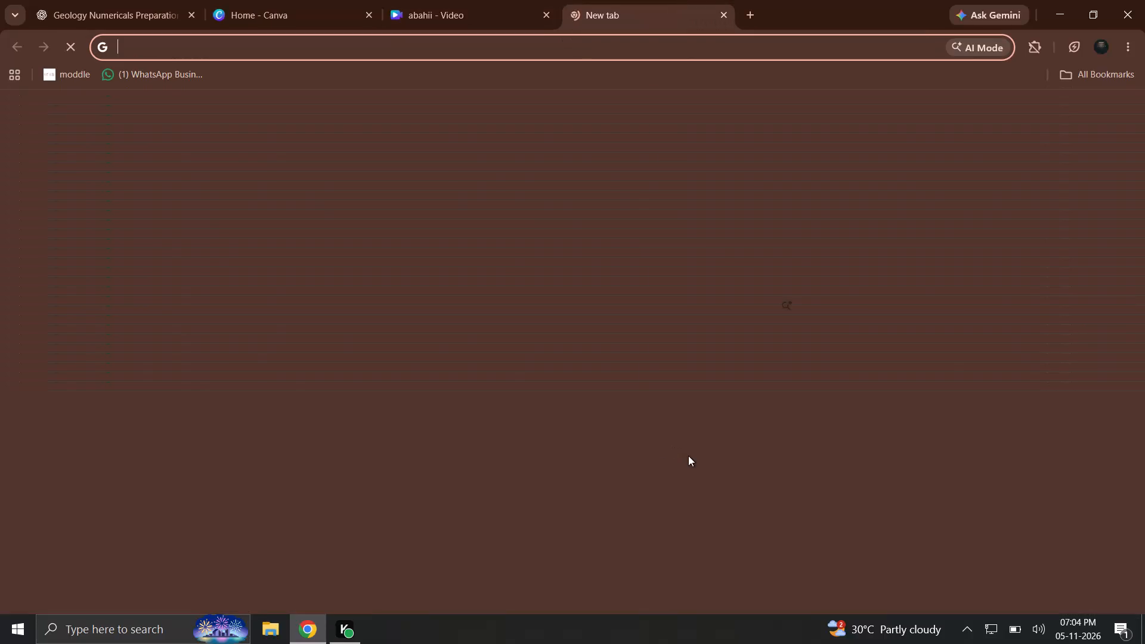
Search Google for "pixel 36b lights" in a new incognito window and switch to the image results.
key(ctrl+shift+n)
text(pixel 36b lights)
key(Return)
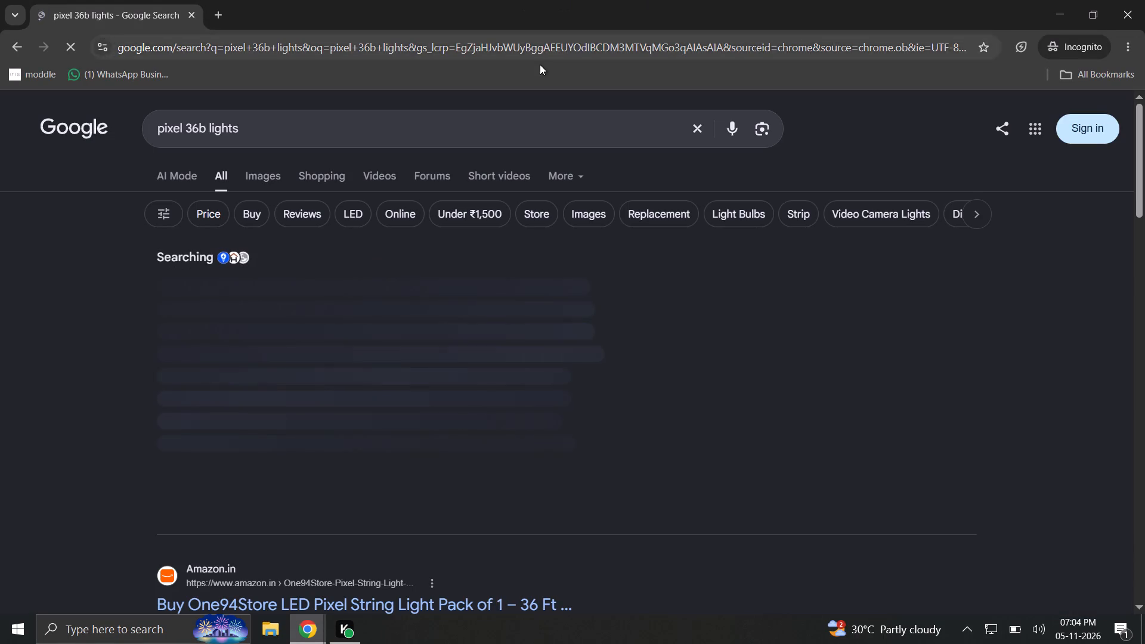
click(283, 182)
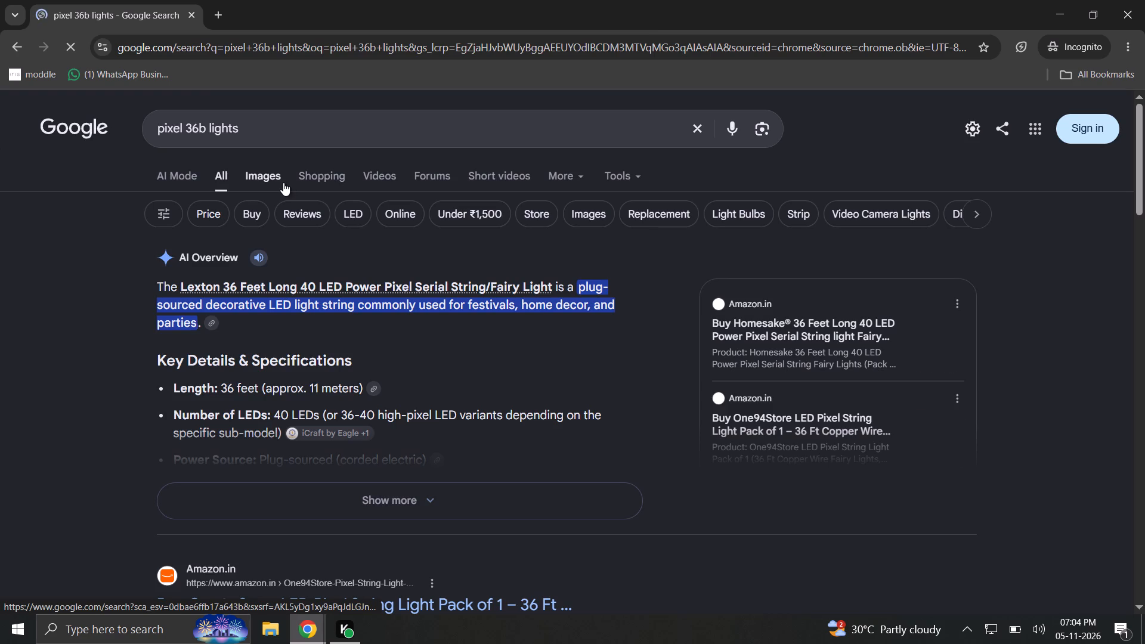